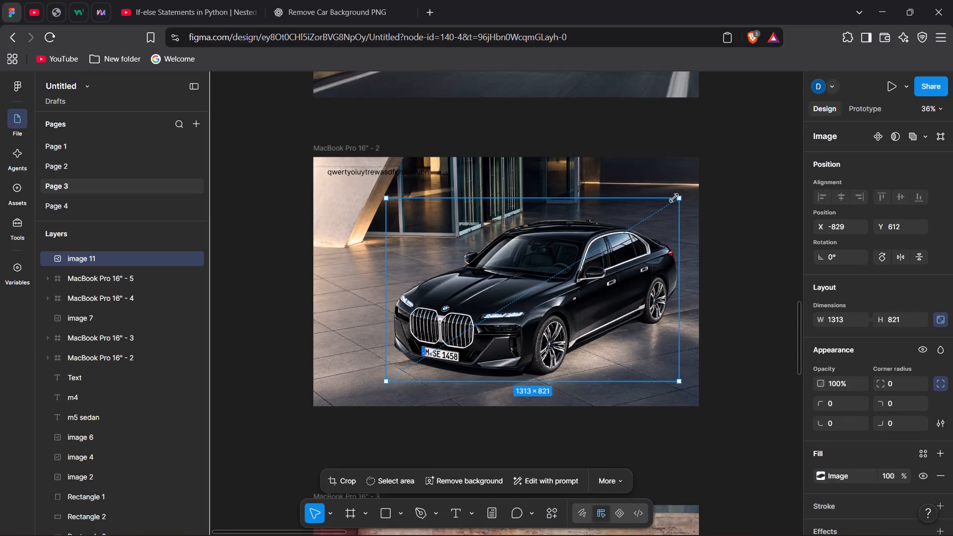
# Enlarge the black car cutout, image 11, to about 1343 × 840 and place it at about X -871, Y 593 over the MacBook Pro 16" - 2 frame.
pyautogui.moveTo(576, 287); pyautogui.dragTo(574, 284)
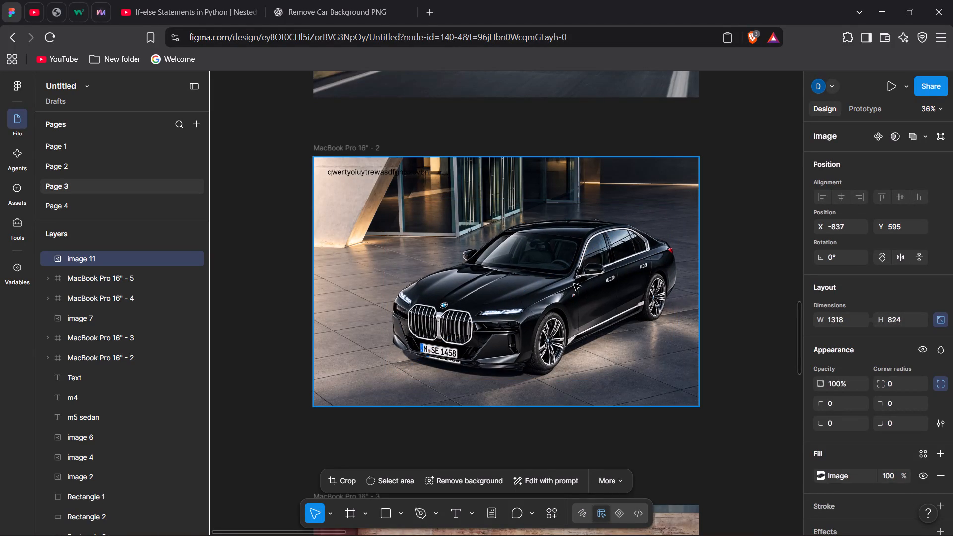
pyautogui.moveTo(574, 284); pyautogui.dragTo(573, 287)
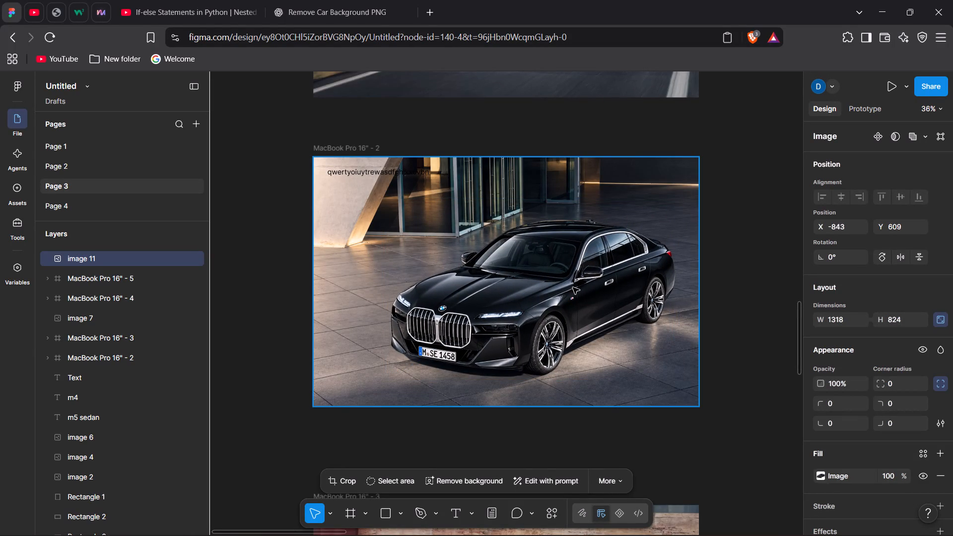
pyautogui.moveTo(573, 287); pyautogui.dragTo(567, 284)
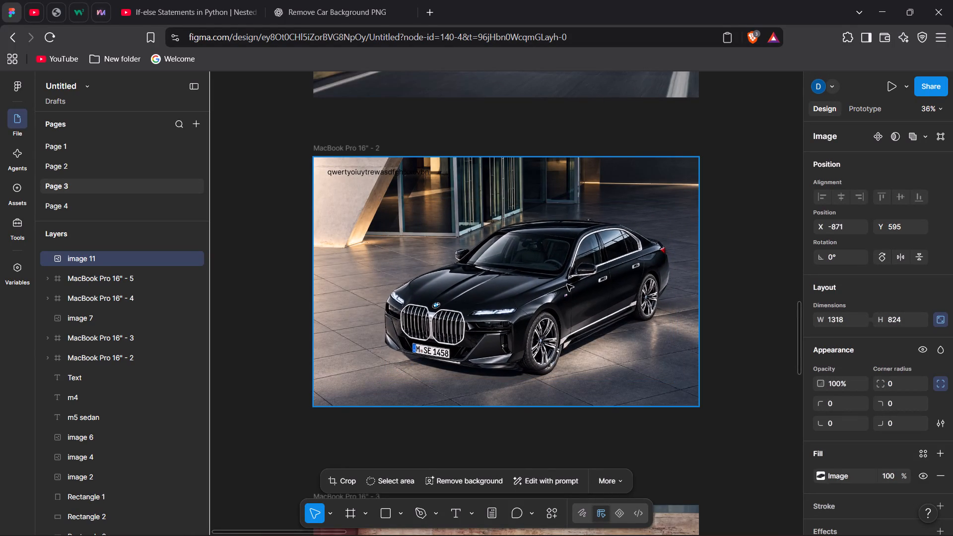
pyautogui.moveTo(567, 284); pyautogui.dragTo(568, 285)
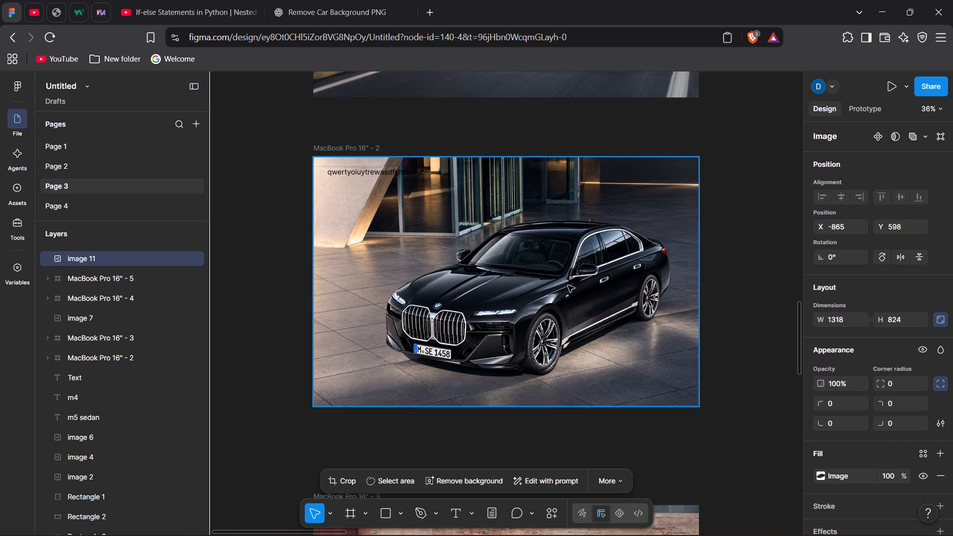
pyautogui.moveTo(568, 285); pyautogui.dragTo(570, 286)
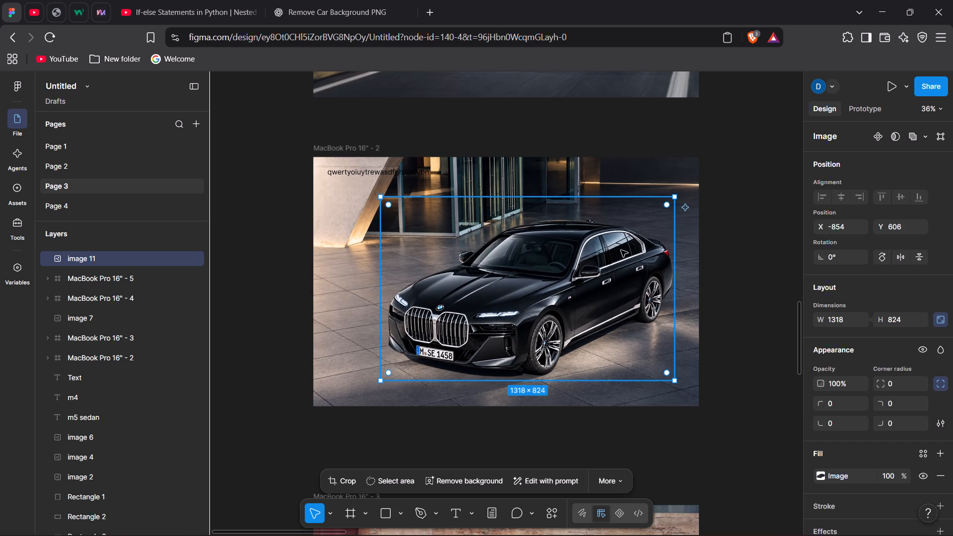
pyautogui.click(677, 197)
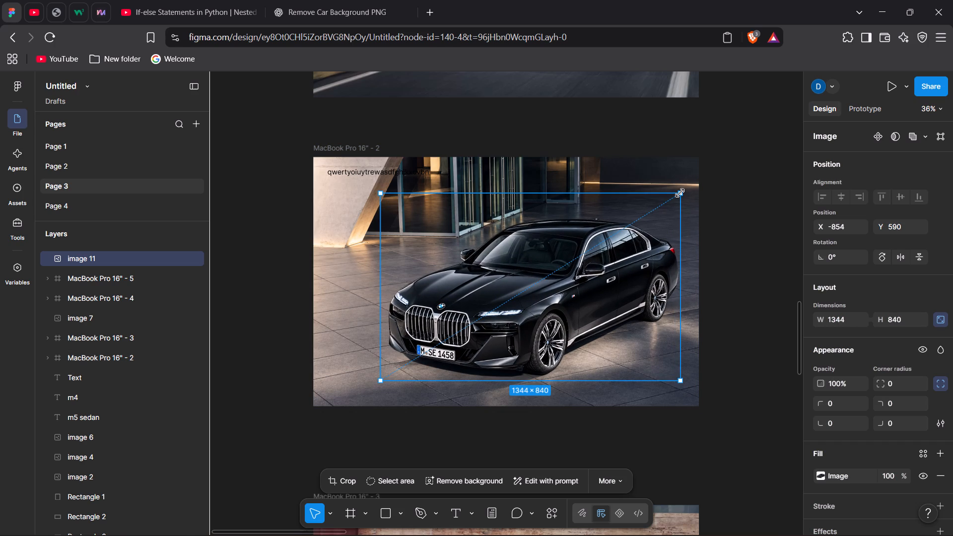
pyautogui.click(585, 266)
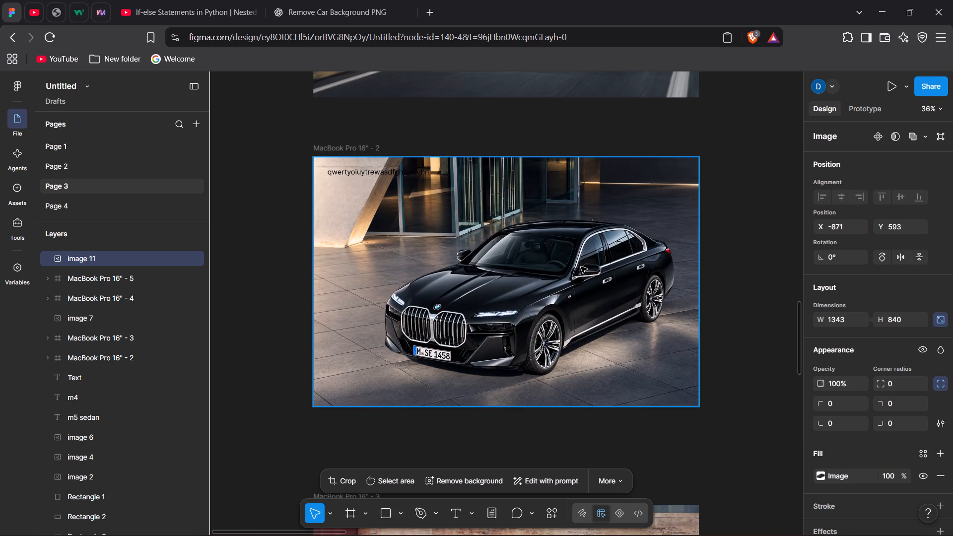
pyautogui.click(759, 262)
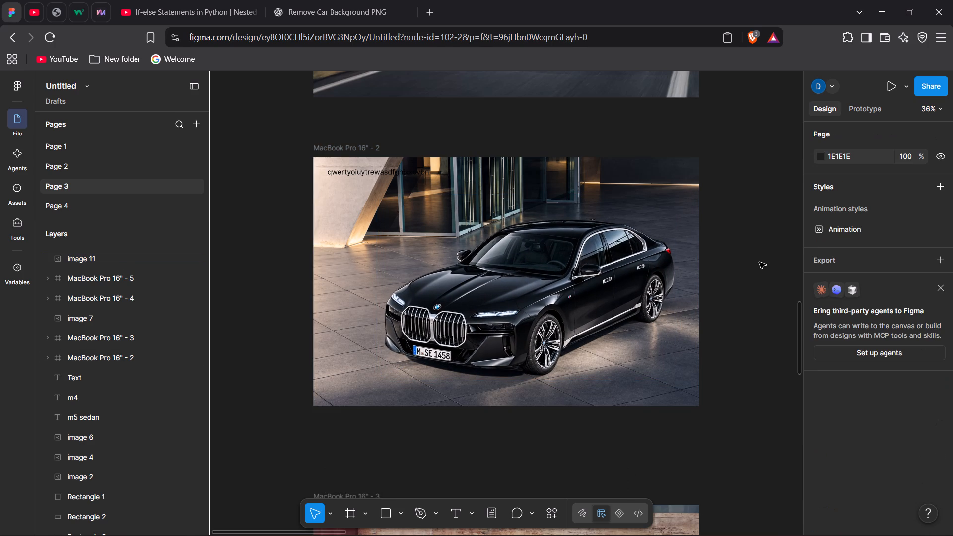
# Examine the car cutout's placement on the MacBook Pro 16" - 2 frame up close and alongside the neighbouring BMW frames.
pyautogui.hscroll(-1, 759, 262)
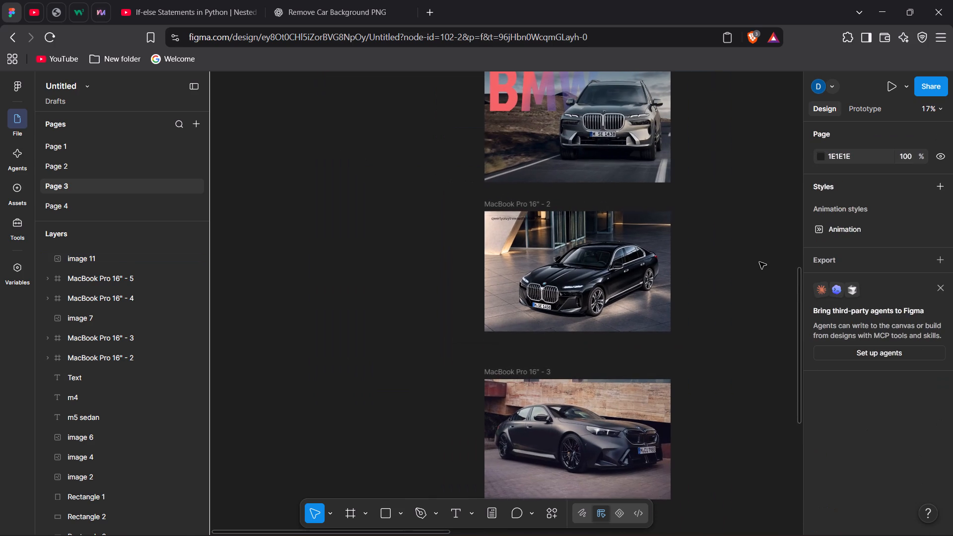
pyautogui.hscroll(-1, 759, 262)
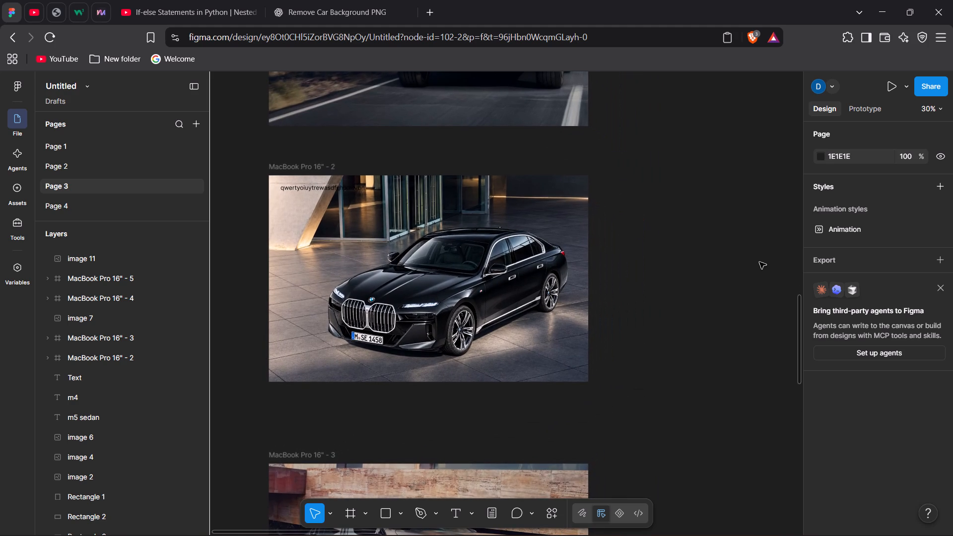
pyautogui.hscroll(1, 695, 260)
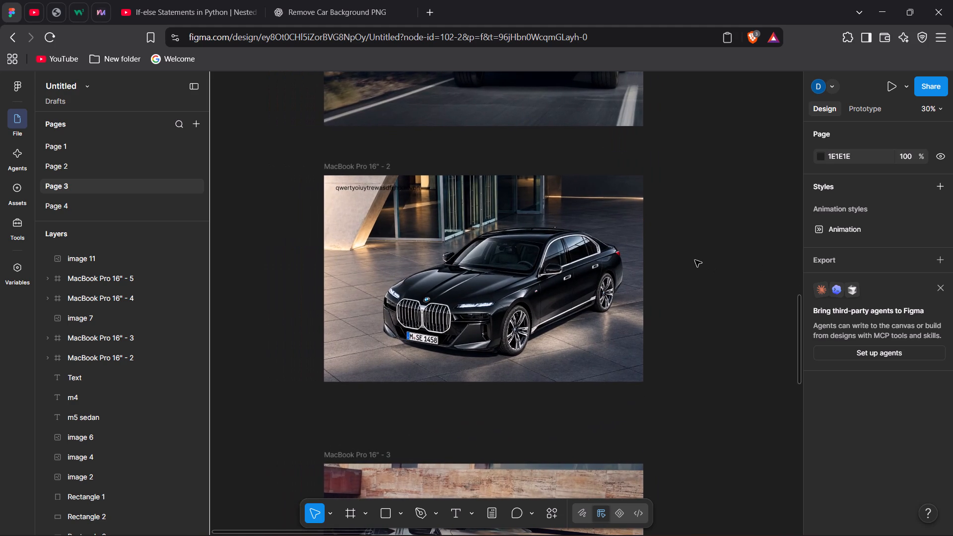
pyautogui.hscroll(2, 695, 260)
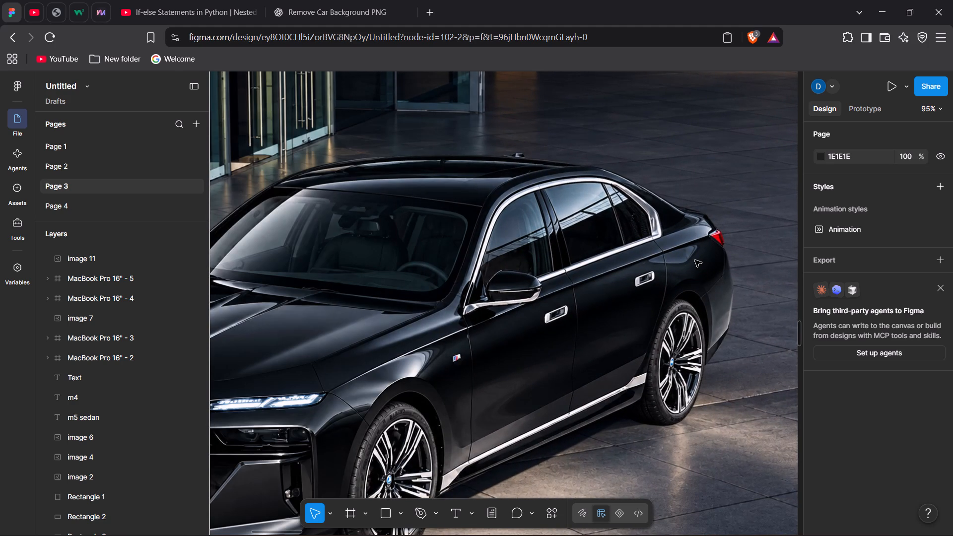
pyautogui.hscroll(3, 695, 260)
pyautogui.scroll(-1, 695, 260)
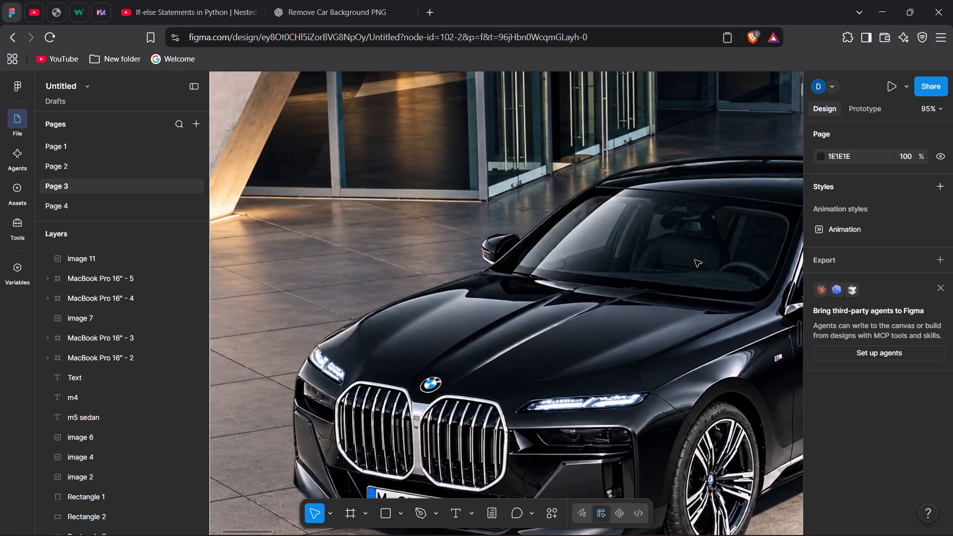
pyautogui.scroll(-2, 695, 260)
pyautogui.hscroll(-1, 695, 260)
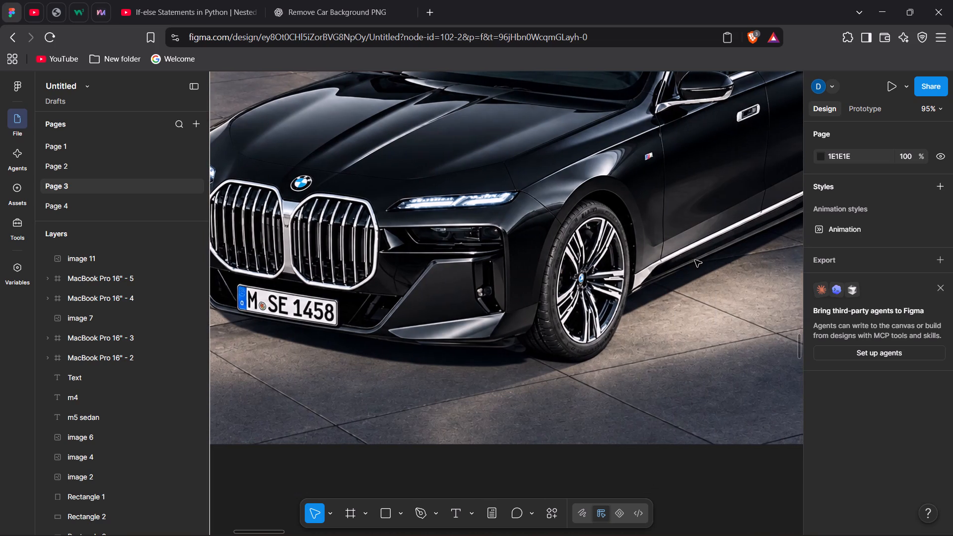
pyautogui.hscroll(-4, 695, 260)
pyautogui.scroll(2, 695, 260)
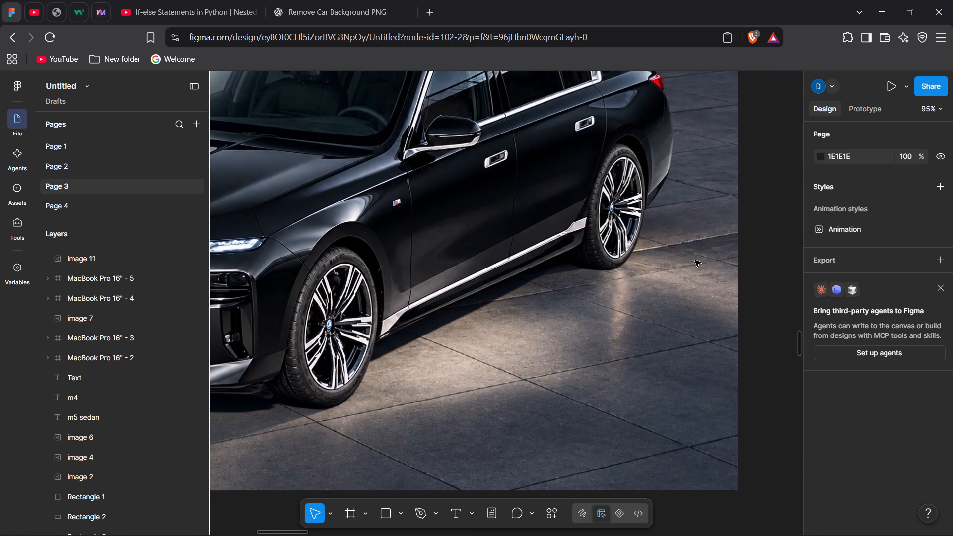
pyautogui.scroll(5, 695, 260)
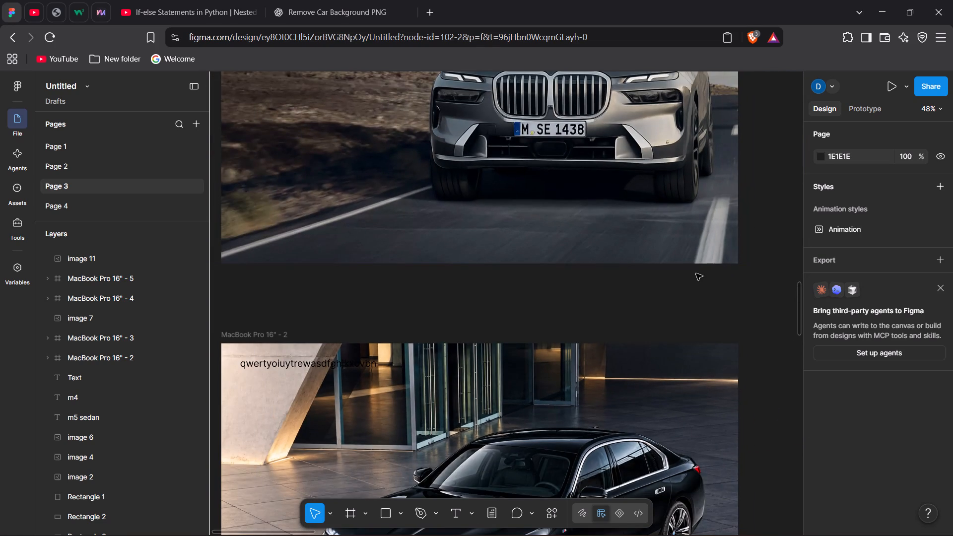
pyautogui.scroll(2, 574, 134)
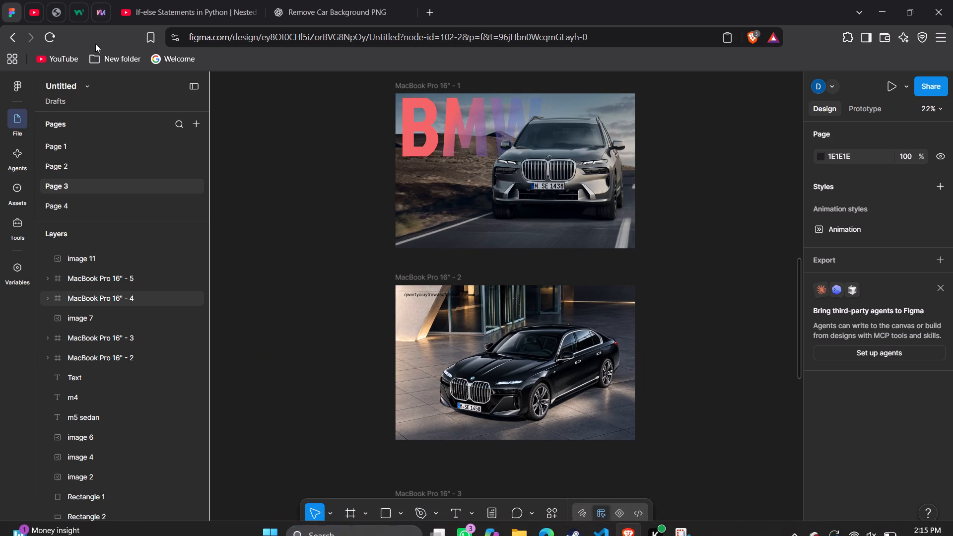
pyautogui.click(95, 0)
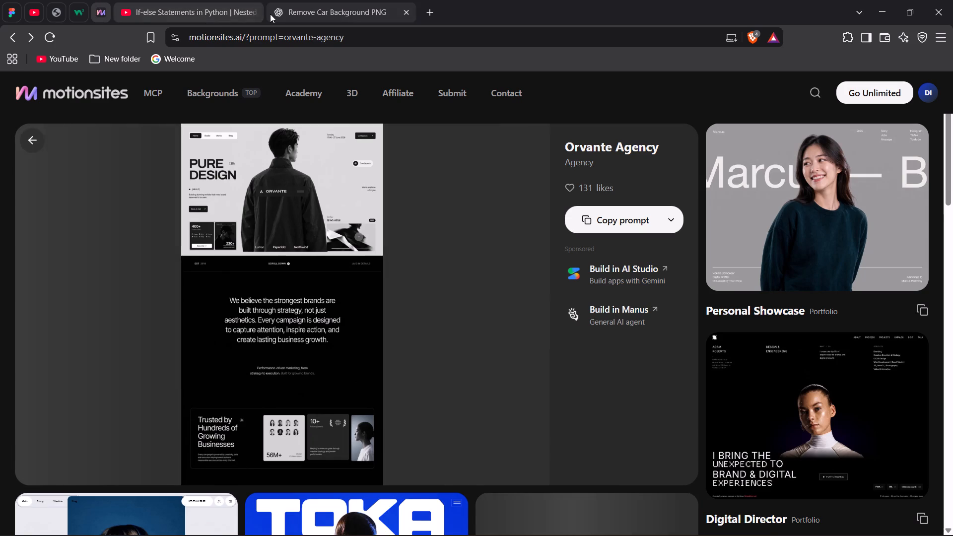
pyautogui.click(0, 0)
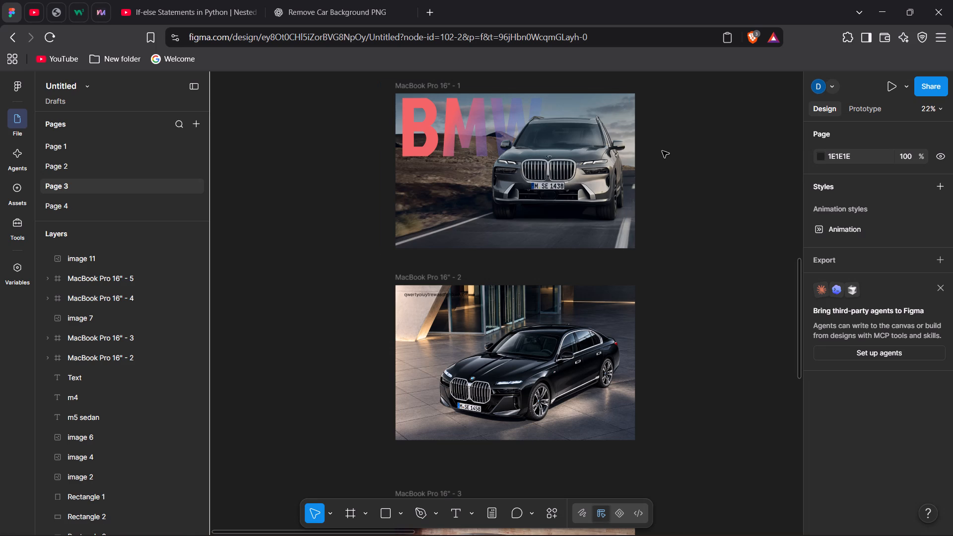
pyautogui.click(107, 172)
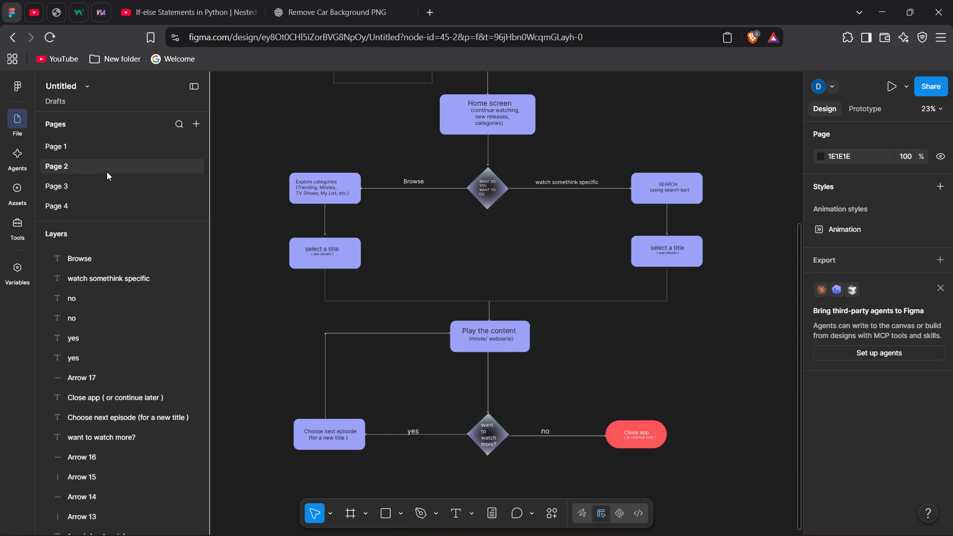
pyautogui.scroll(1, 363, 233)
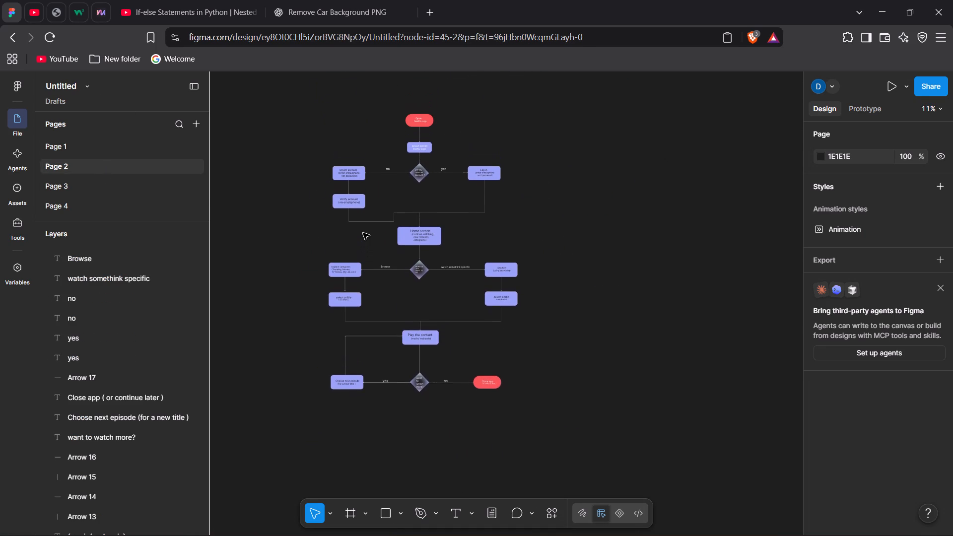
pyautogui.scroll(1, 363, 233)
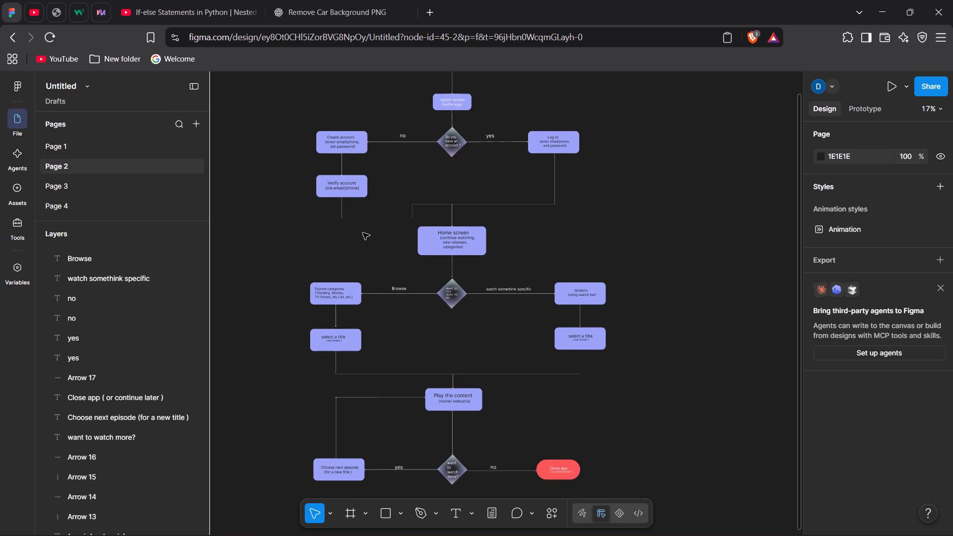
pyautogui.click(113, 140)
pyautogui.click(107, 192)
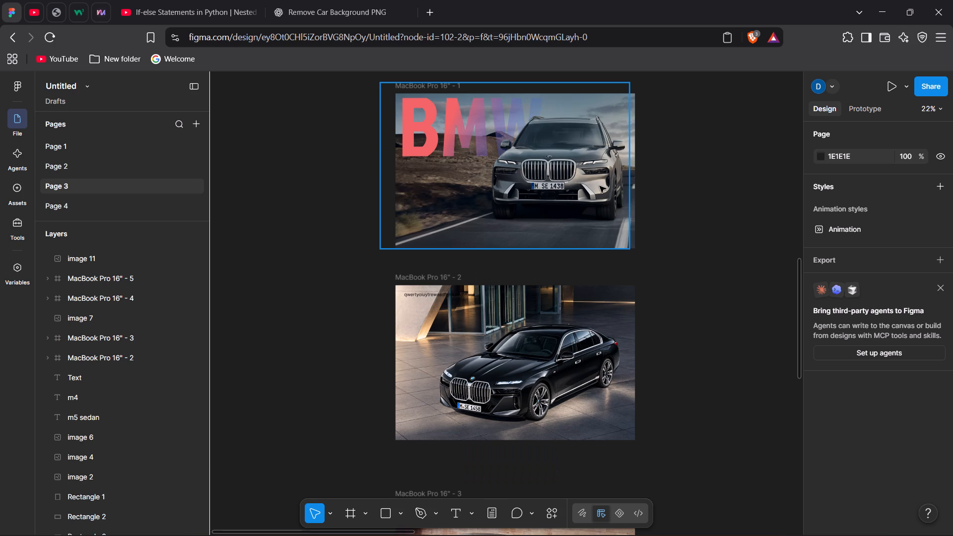
# Review the Netflix app user flowchart on Page 2, from opening the app through login, browsing and playback to closing it.
pyautogui.click(98, 165)
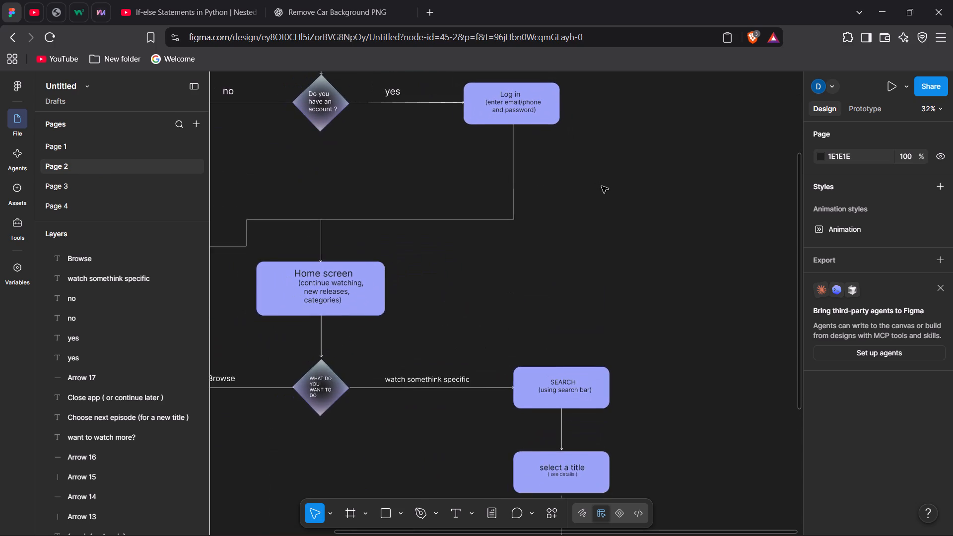
pyautogui.hscroll(2, 602, 186)
pyautogui.scroll(2, 602, 186)
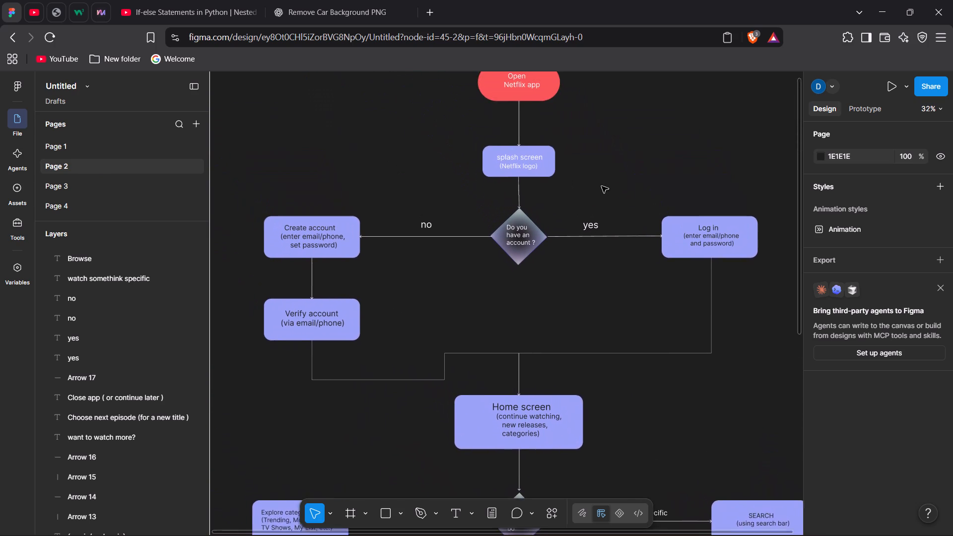
pyautogui.scroll(1, 602, 186)
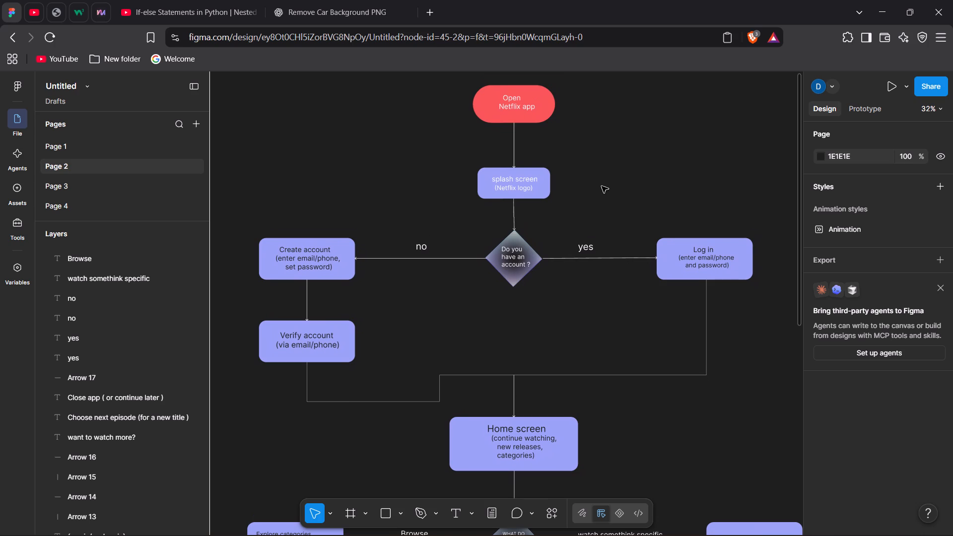
pyautogui.scroll(-5, 602, 186)
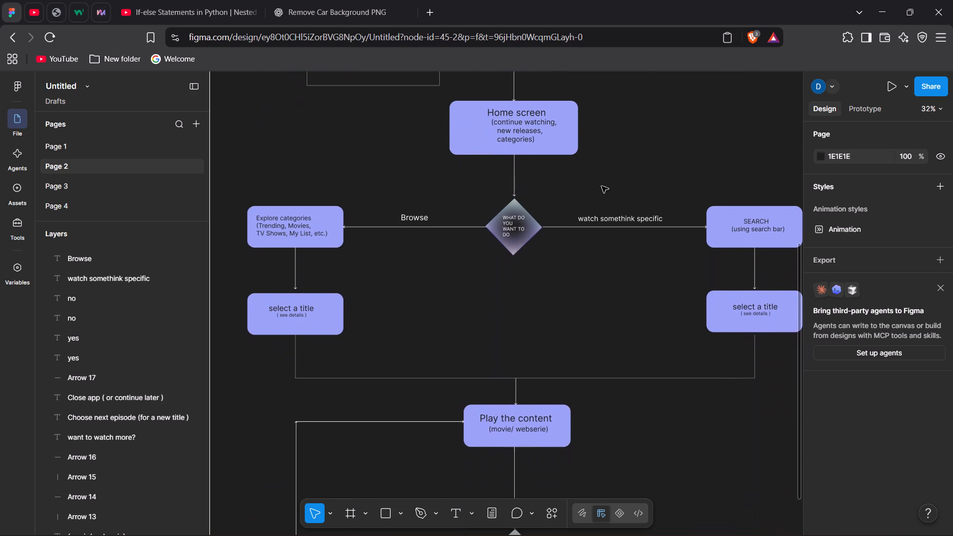
pyautogui.scroll(-1, 602, 186)
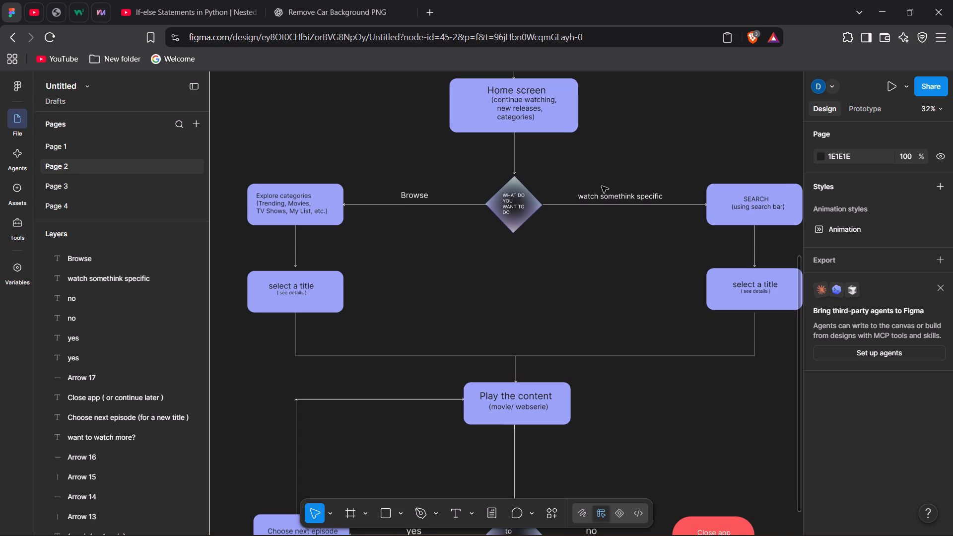
pyautogui.scroll(-1, 602, 186)
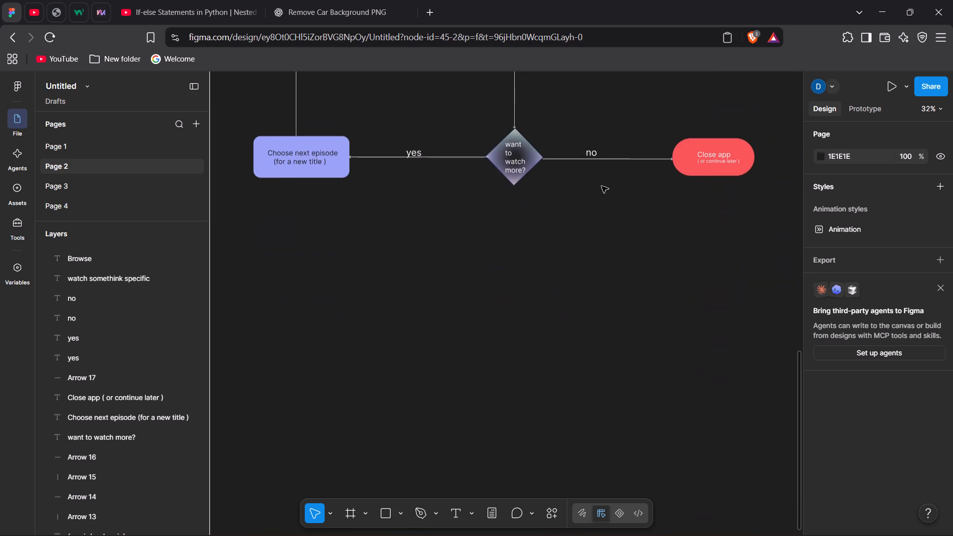
pyautogui.scroll(-1, 602, 186)
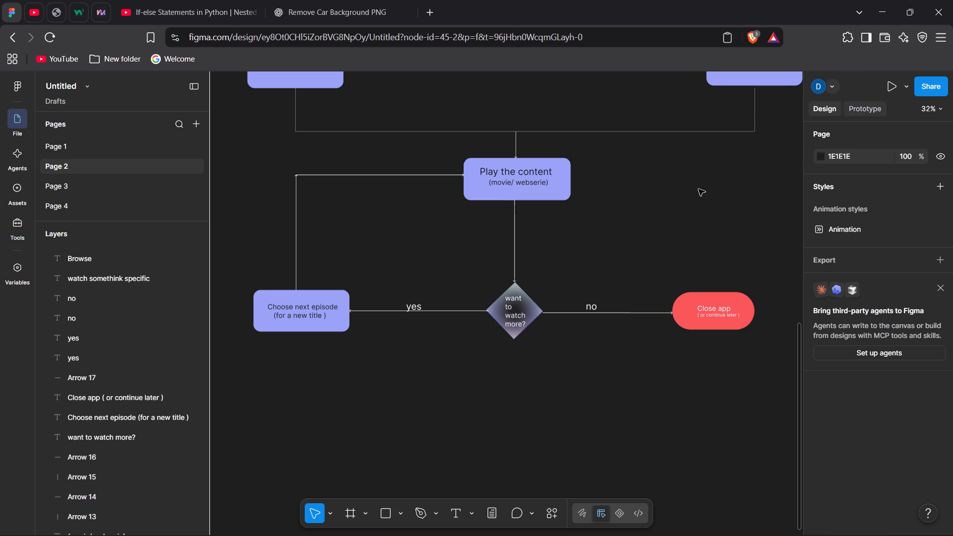
pyautogui.scroll(5, 642, 207)
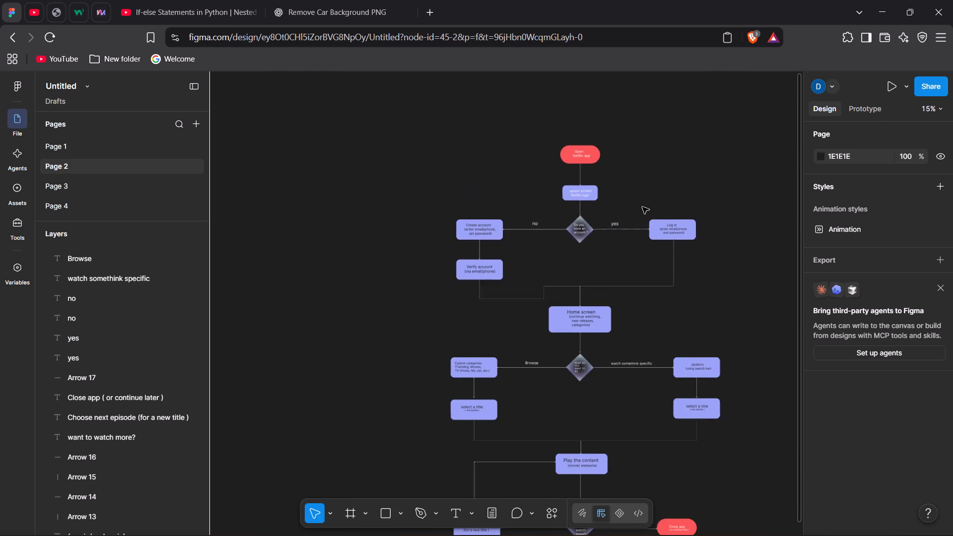
pyautogui.scroll(-1, 642, 207)
pyautogui.hscroll(-1, 642, 207)
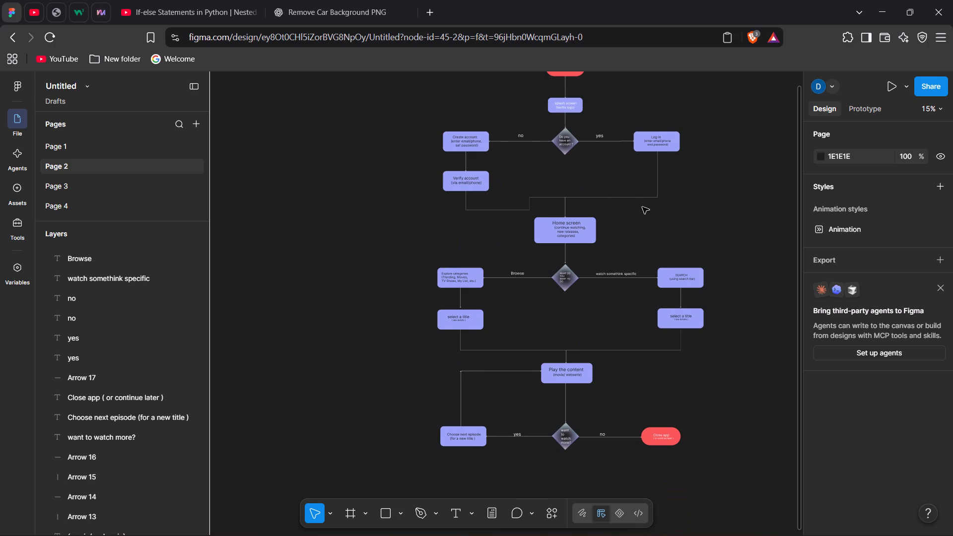
pyautogui.hscroll(-1, 561, 256)
pyautogui.hscroll(1, 561, 256)
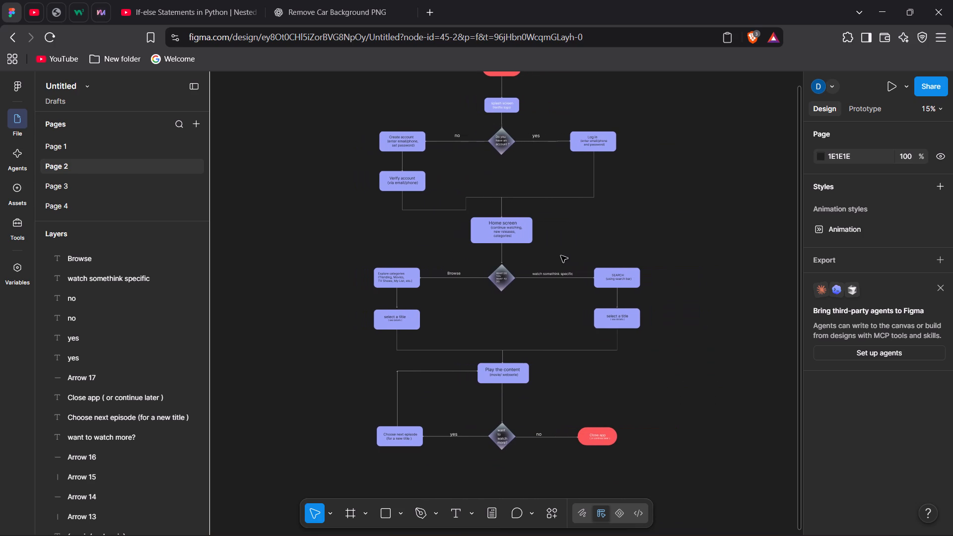
pyautogui.scroll(1, 561, 256)
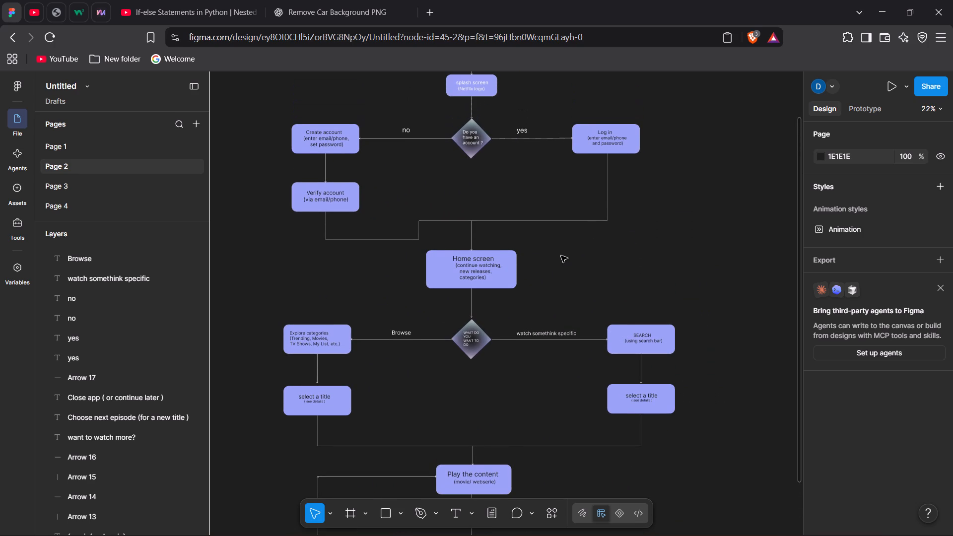
pyautogui.scroll(1, 561, 256)
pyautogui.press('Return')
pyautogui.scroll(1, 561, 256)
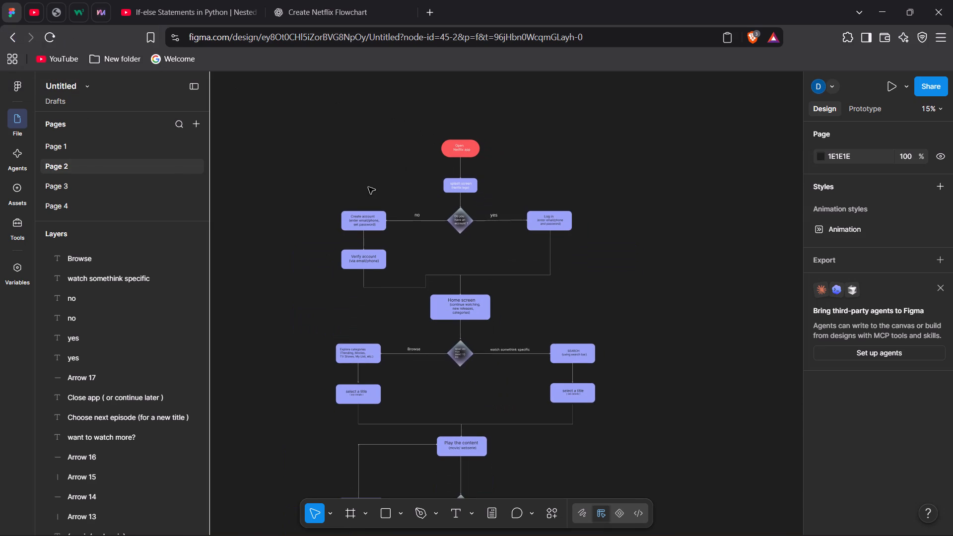
pyautogui.hscroll(-1, 368, 187)
pyautogui.scroll(-1, 368, 187)
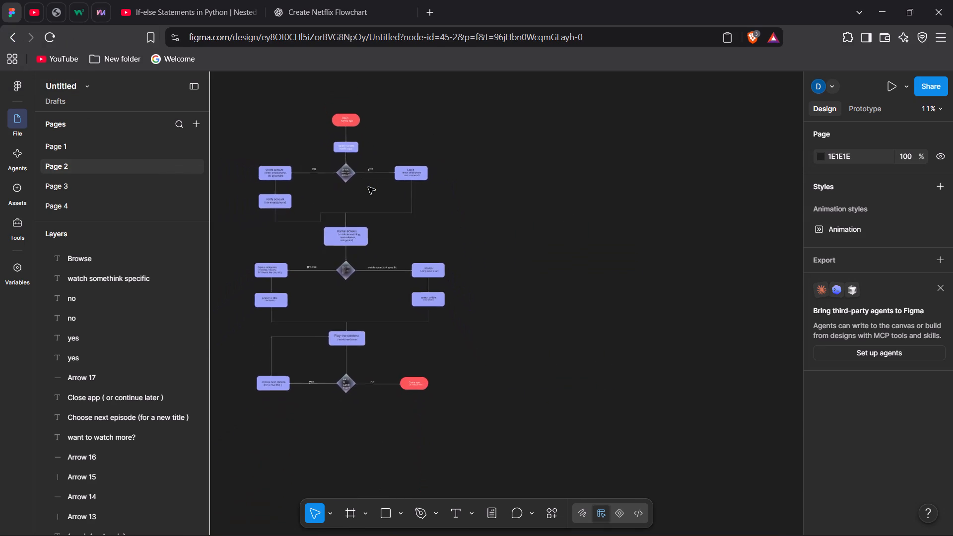
pyautogui.scroll(-1, 368, 187)
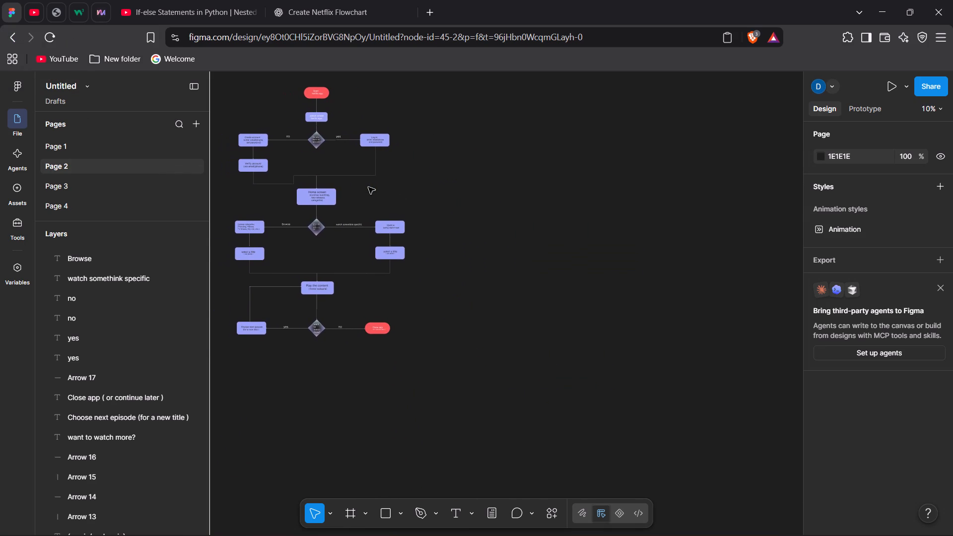
pyautogui.scroll(-1, 368, 187)
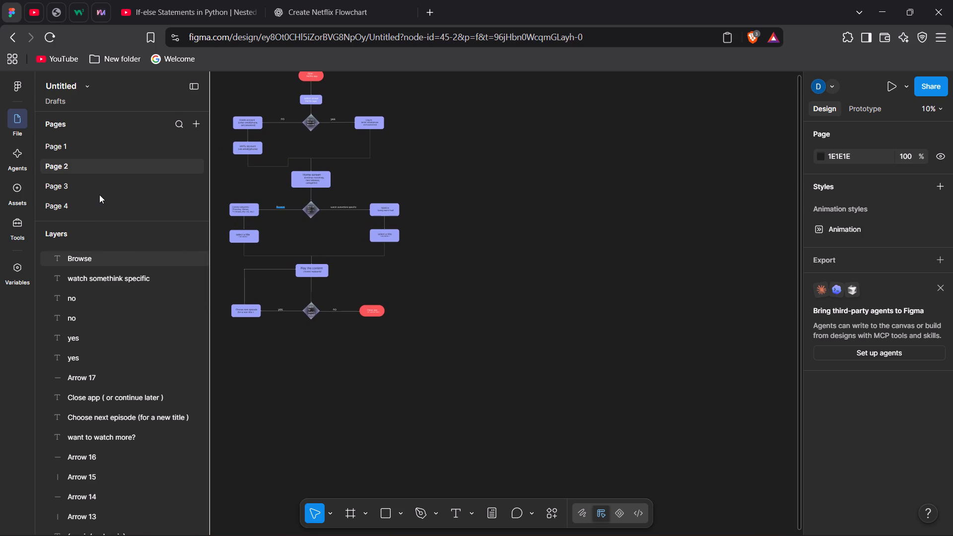
pyautogui.click(103, 210)
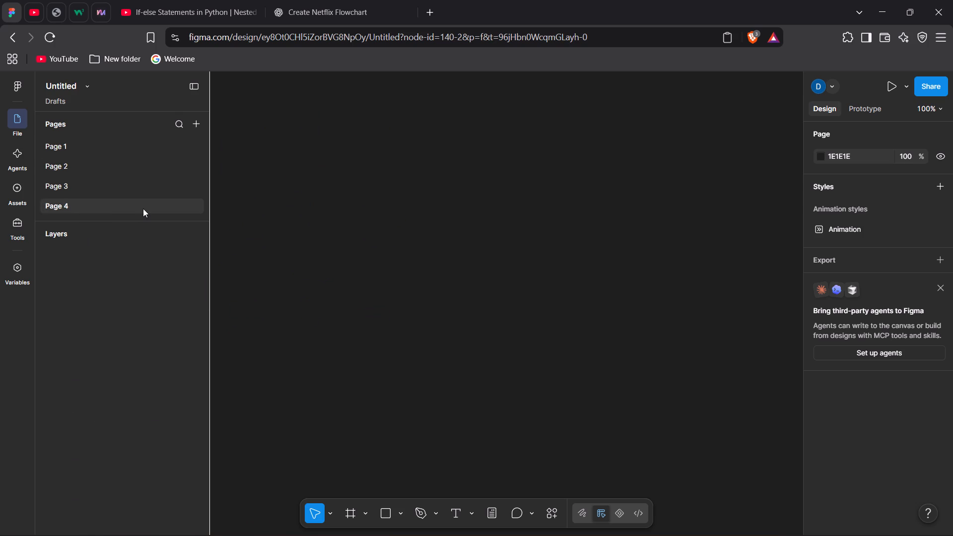
pyautogui.click(109, 167)
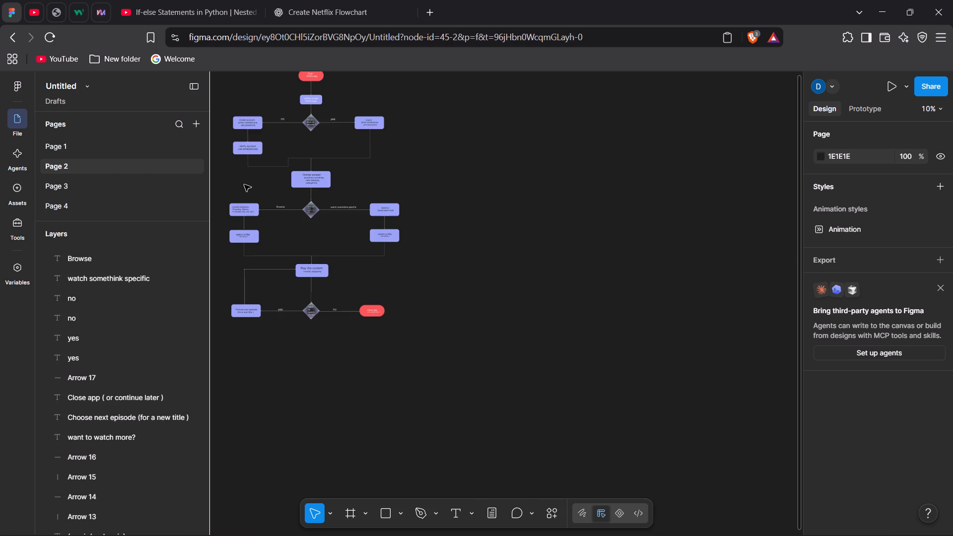
# On the empty Page 4, add an iPhone 17 phone frame (402 × 874).
pyautogui.click(109, 212)
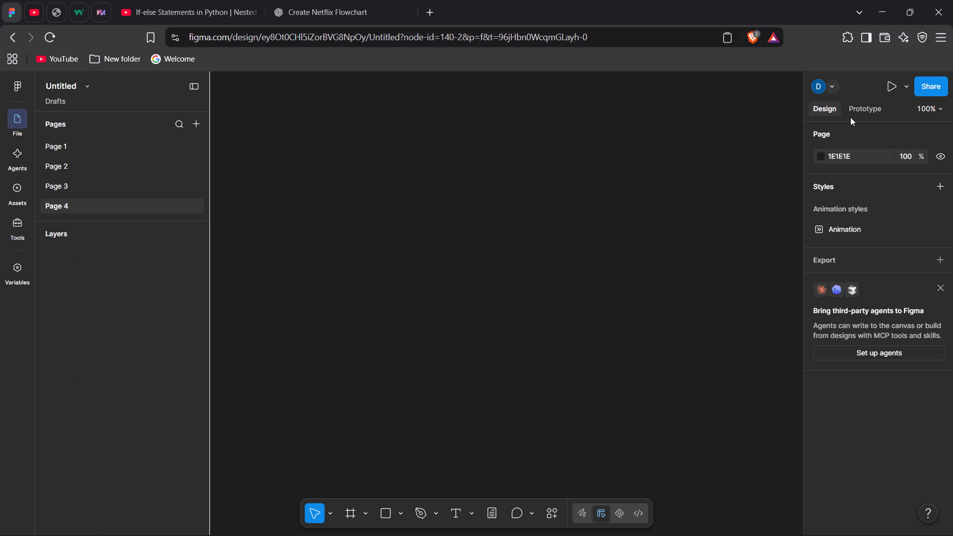
pyautogui.click(874, 112)
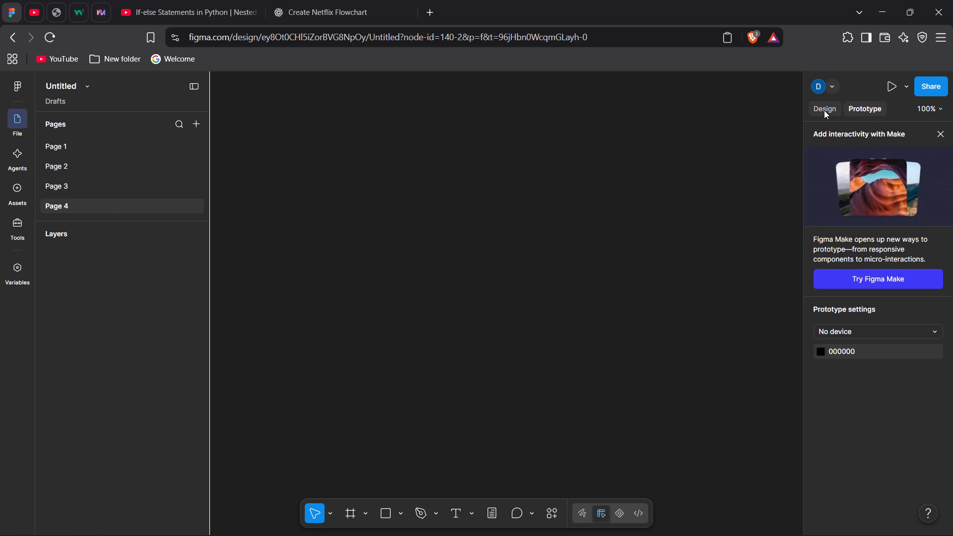
pyautogui.click(824, 110)
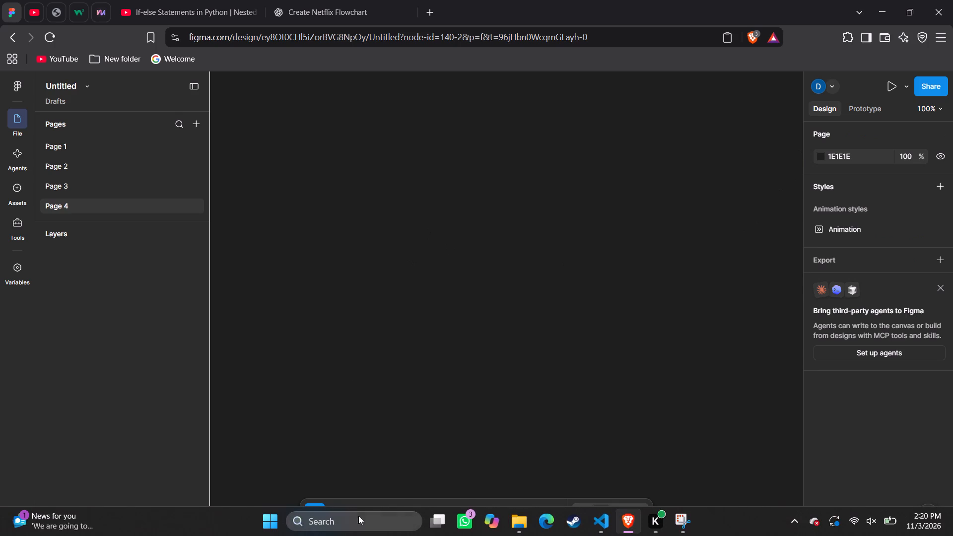
pyautogui.click(351, 517)
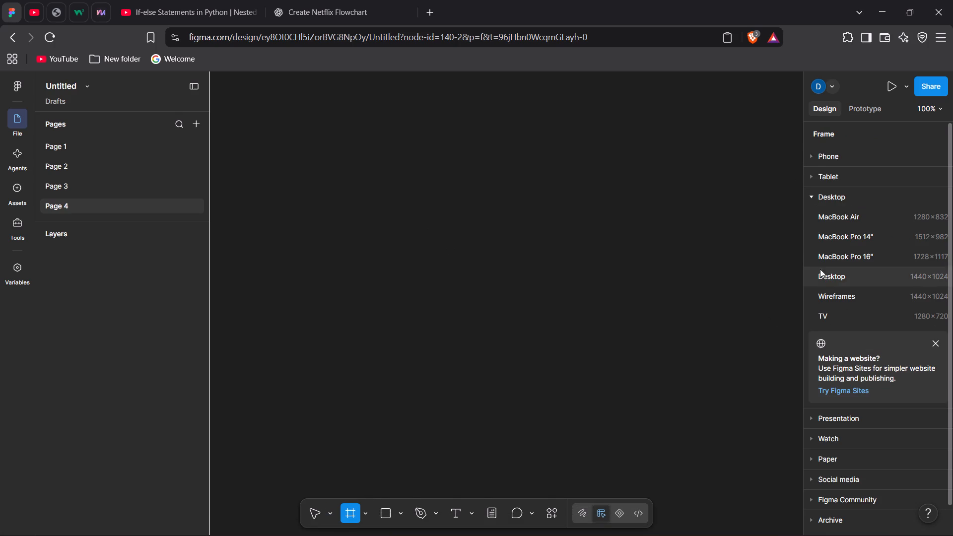
pyautogui.click(849, 160)
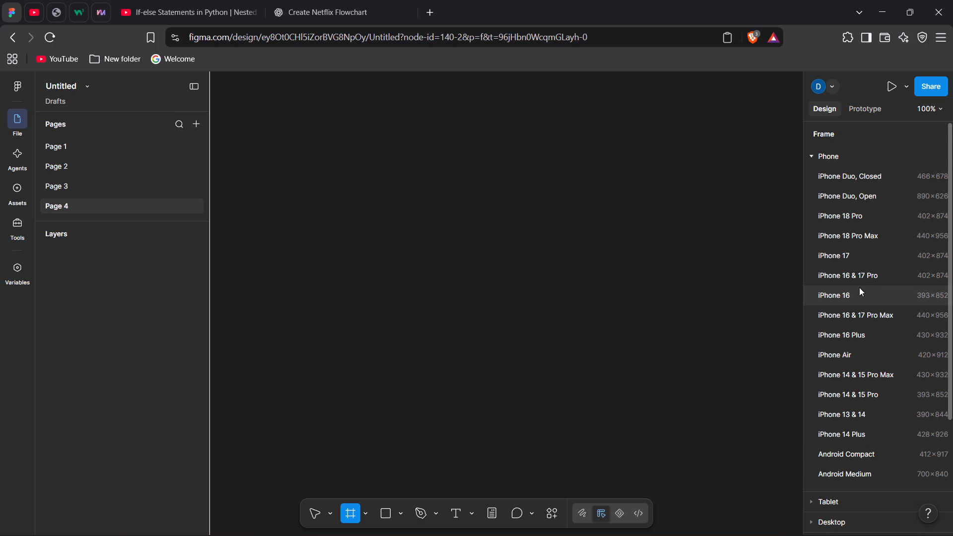
pyautogui.click(883, 252)
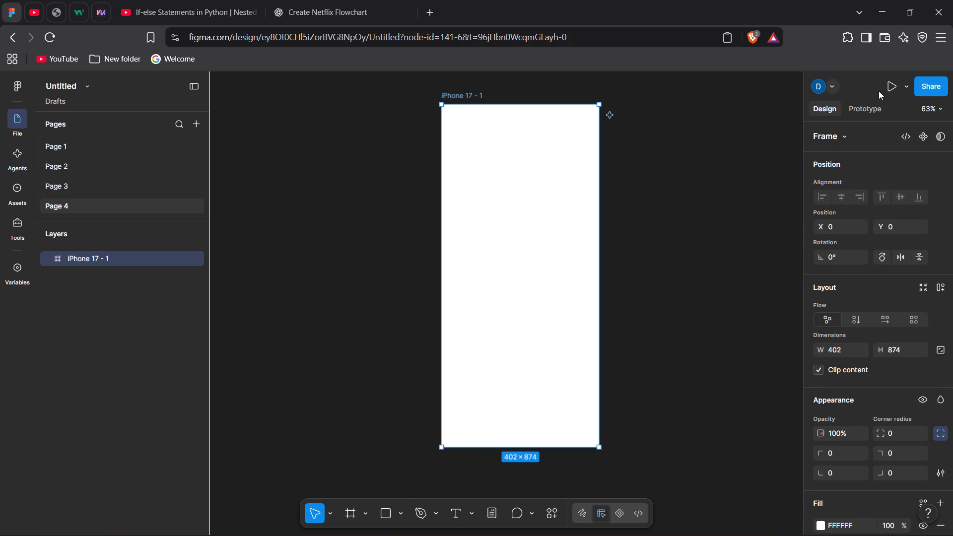
# Preview the iPhone 17 frame as a prototype and return to the design file.
pyautogui.click(891, 79)
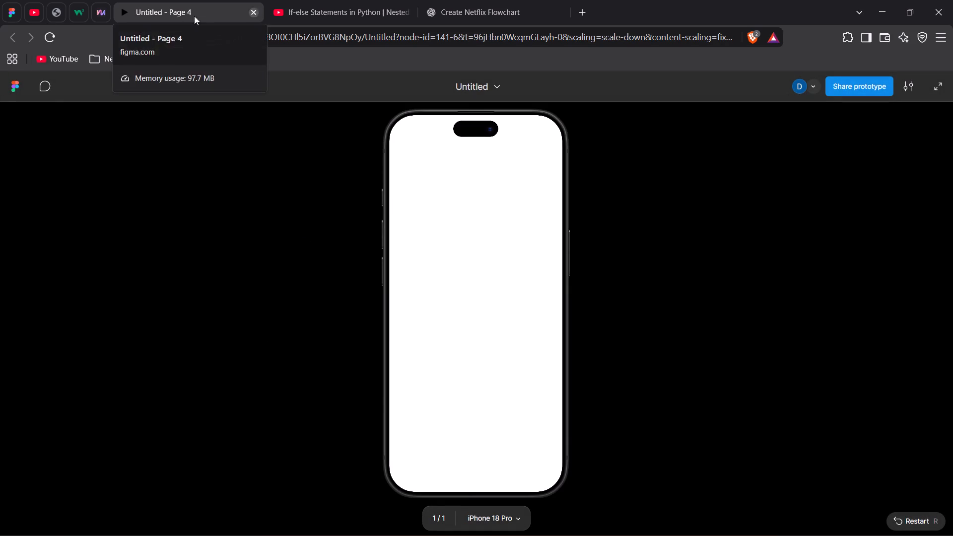
pyautogui.click(4, 3)
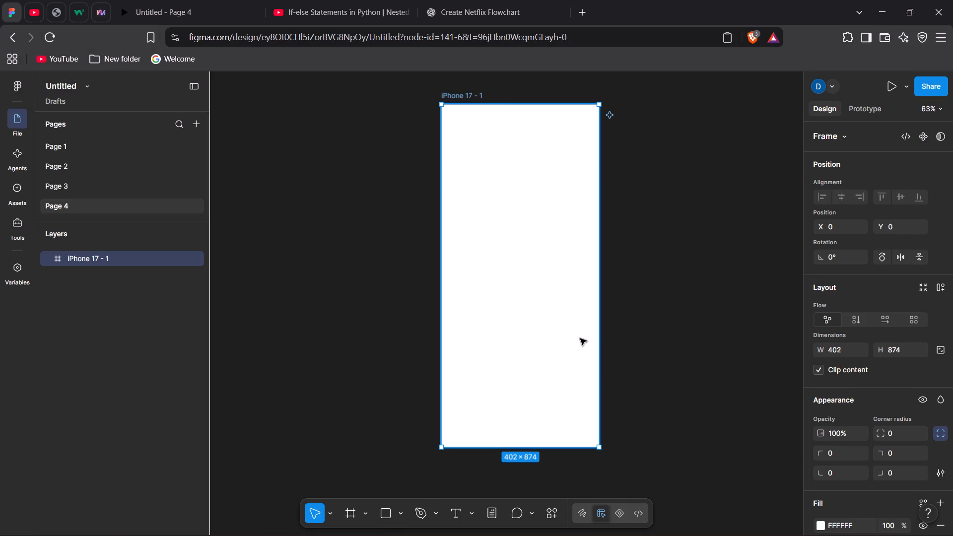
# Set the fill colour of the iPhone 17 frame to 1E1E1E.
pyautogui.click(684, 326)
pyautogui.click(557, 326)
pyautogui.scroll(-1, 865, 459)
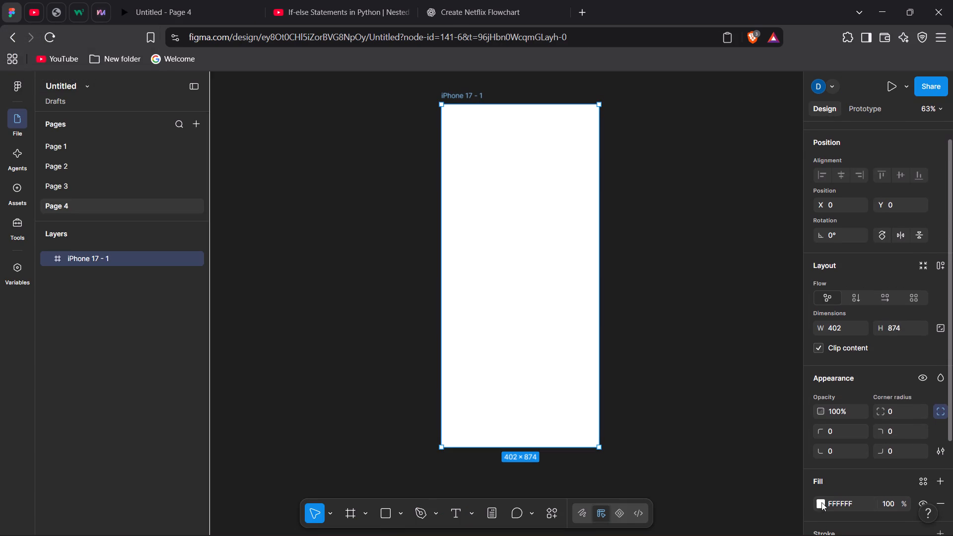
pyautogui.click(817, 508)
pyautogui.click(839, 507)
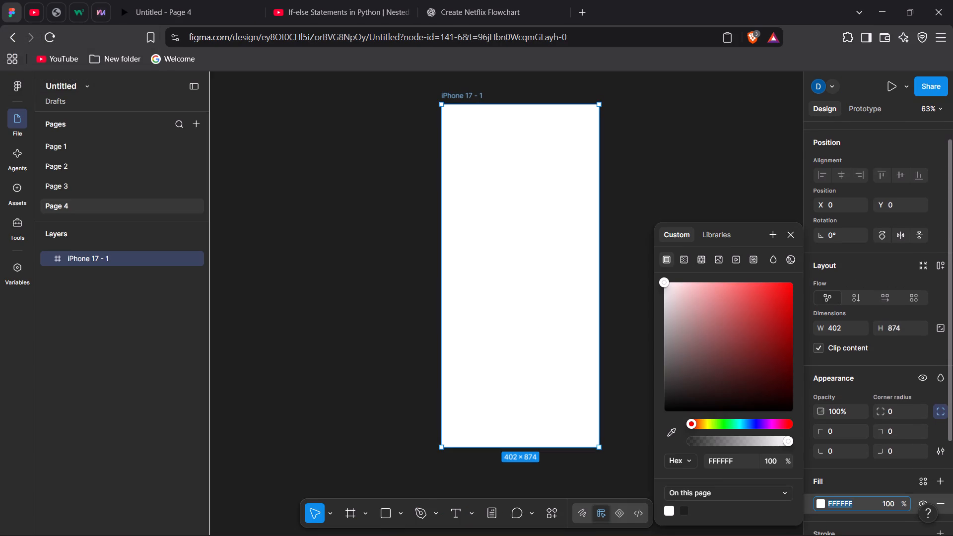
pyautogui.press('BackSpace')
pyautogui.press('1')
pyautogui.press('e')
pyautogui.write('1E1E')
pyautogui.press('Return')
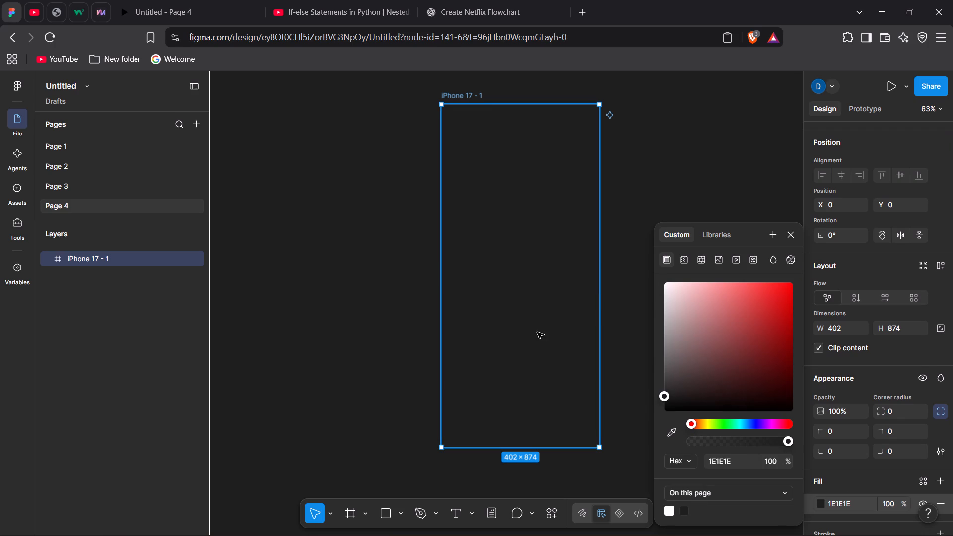
# Change the iPhone 17 frame's fill to pure black, 000000, and deselect the frame.
pyautogui.moveTo(665, 394); pyautogui.dragTo(704, 412)
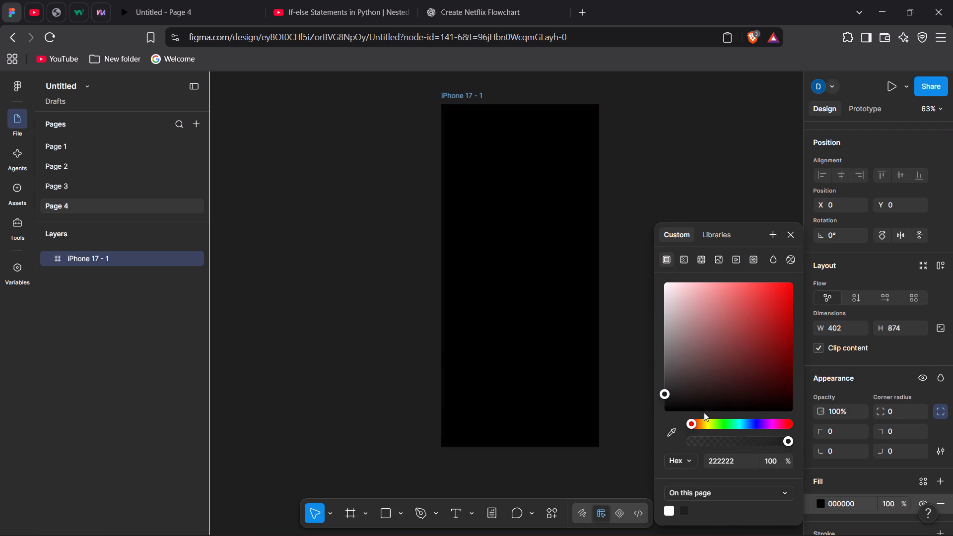
pyautogui.moveTo(704, 412); pyautogui.dragTo(672, 437)
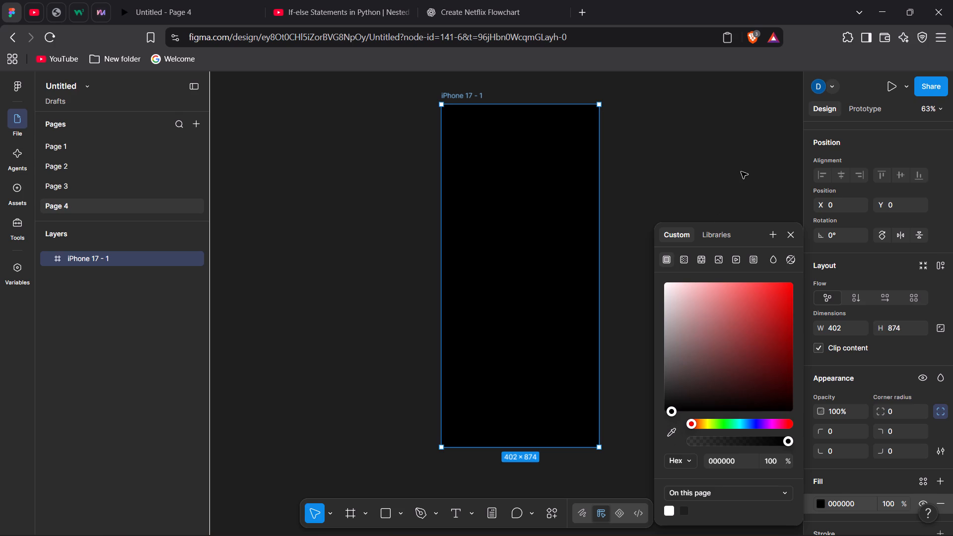
pyautogui.click(741, 174)
# In a new browser tab, search the web for "NETFLIX LOGO PNG" and show the image results.
pyautogui.click(588, 7)
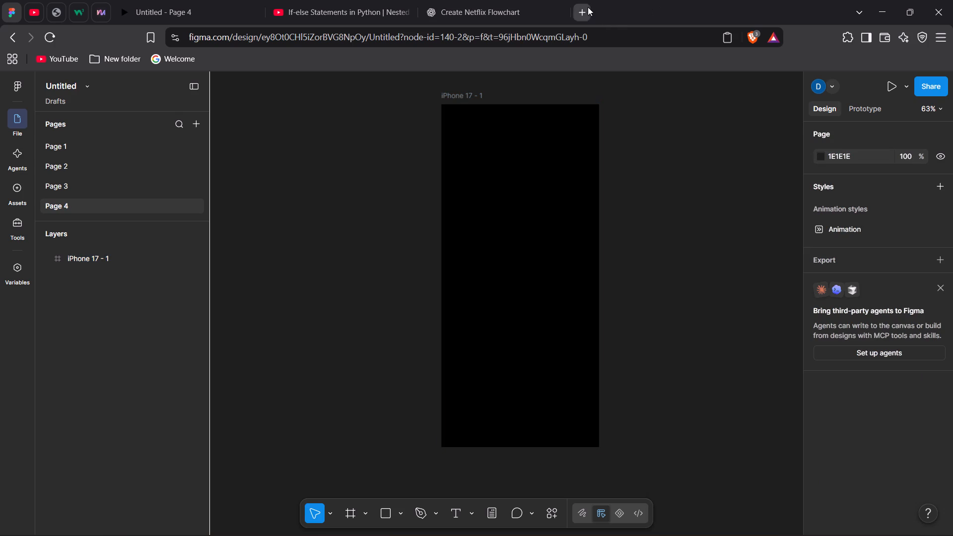
pyautogui.write('NETFLIX LOGO PNG')
pyautogui.press('Return')
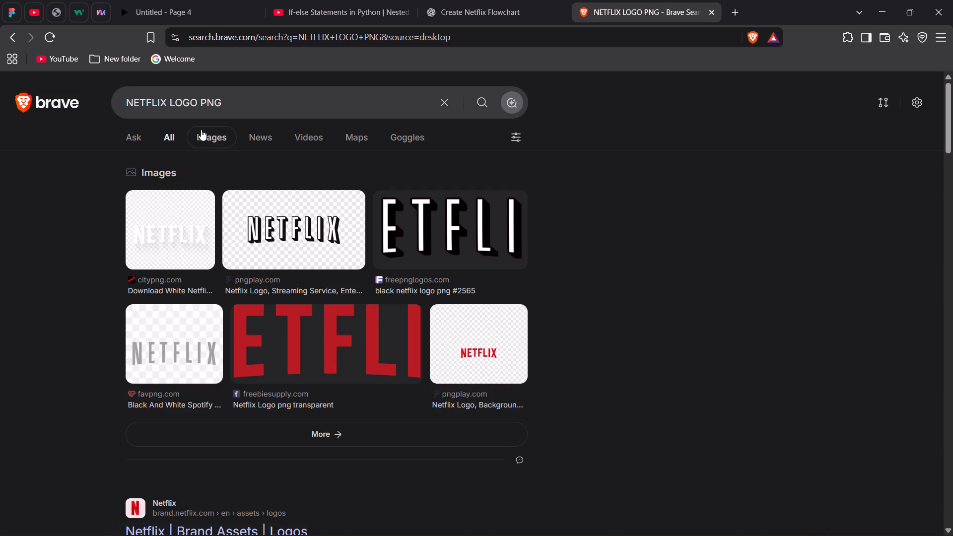
pyautogui.click(208, 135)
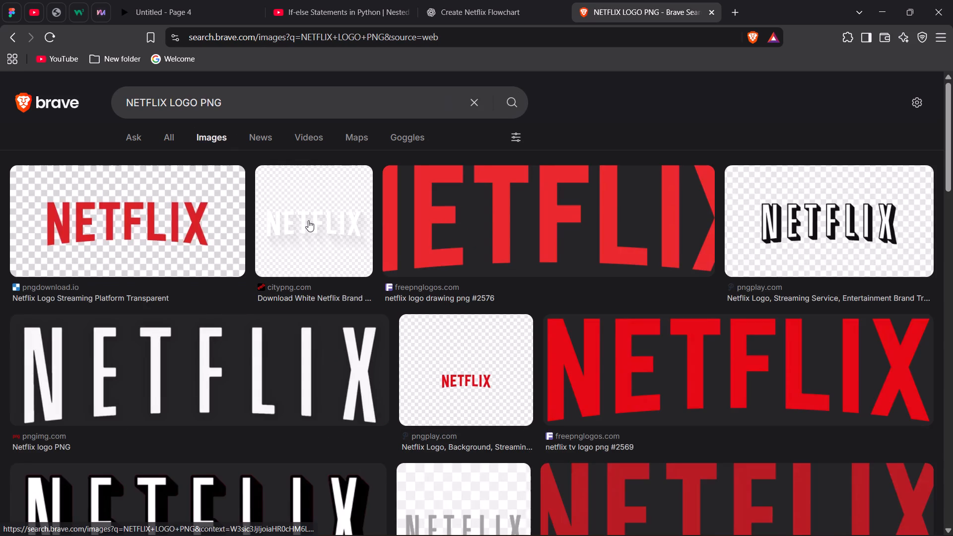
# Browse the Netflix logo image results for a logo suitable for the splash screen.
pyautogui.scroll(-3, 403, 255)
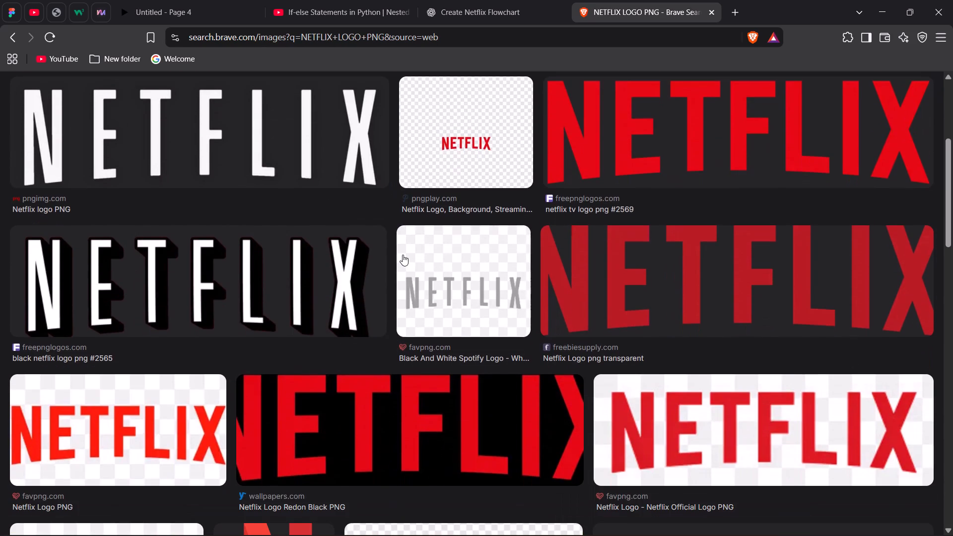
pyautogui.scroll(-4, 403, 255)
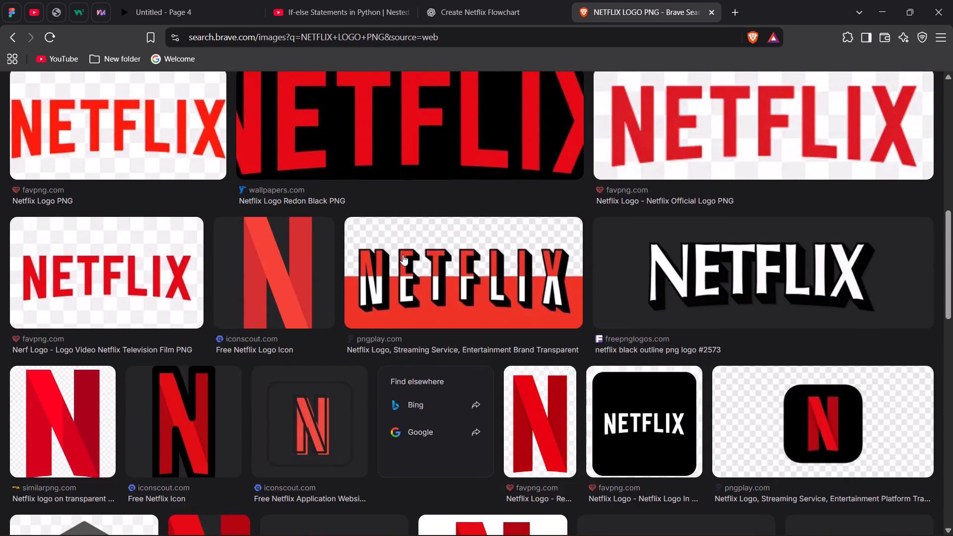
pyautogui.scroll(-5, 403, 255)
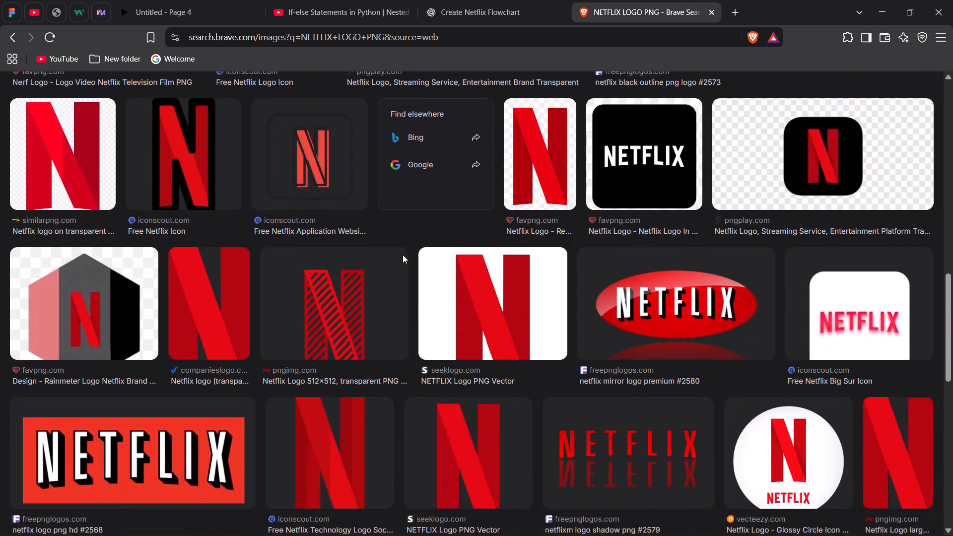
pyautogui.scroll(-3, 403, 255)
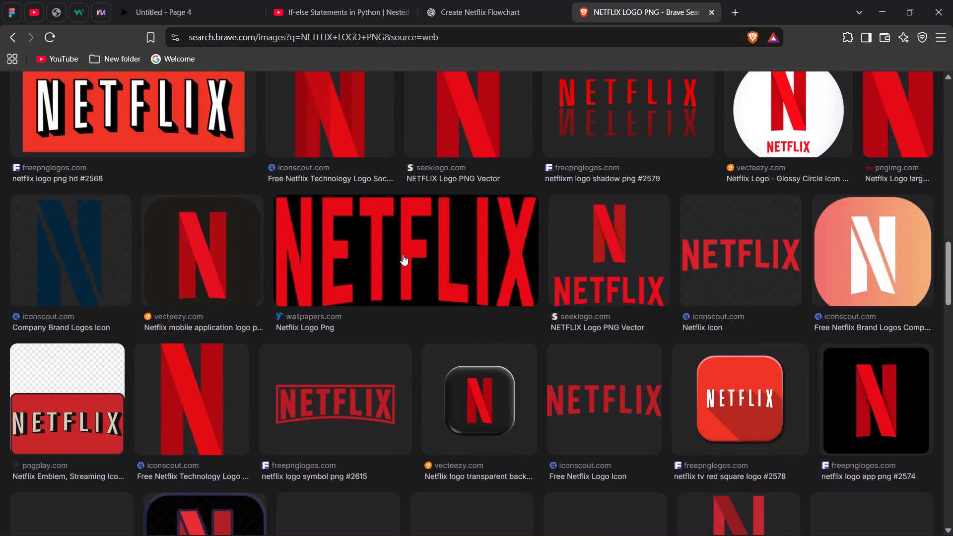
pyautogui.scroll(-3, 403, 255)
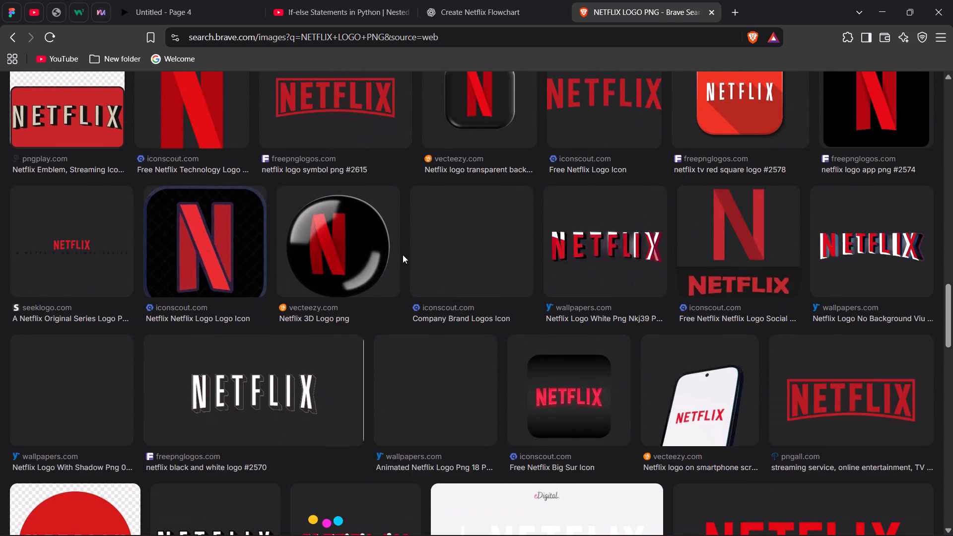
pyautogui.scroll(-3, 403, 255)
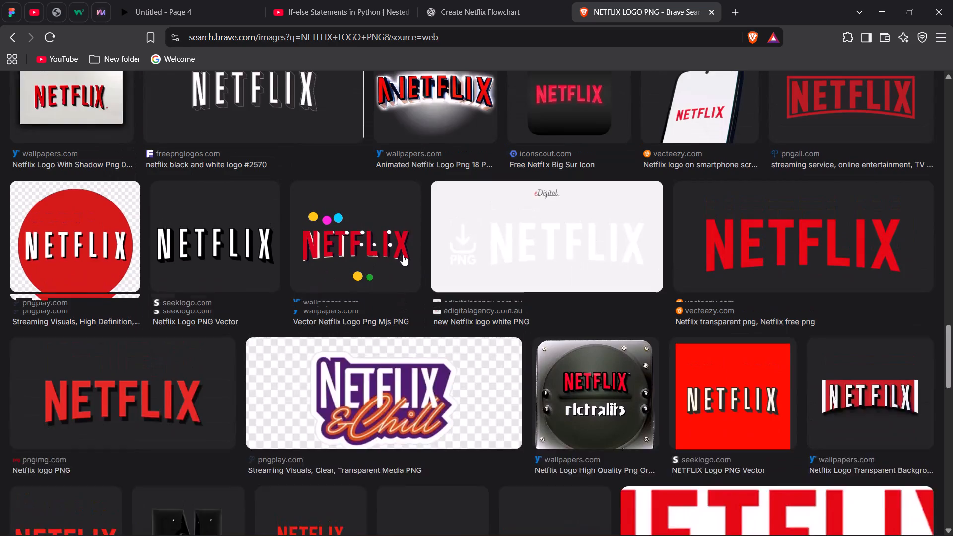
pyautogui.scroll(2, 403, 255)
# Open the black-background N app logo result and copy the related red Netflix N logo image from seeklogo.com.
pyautogui.click(871, 136)
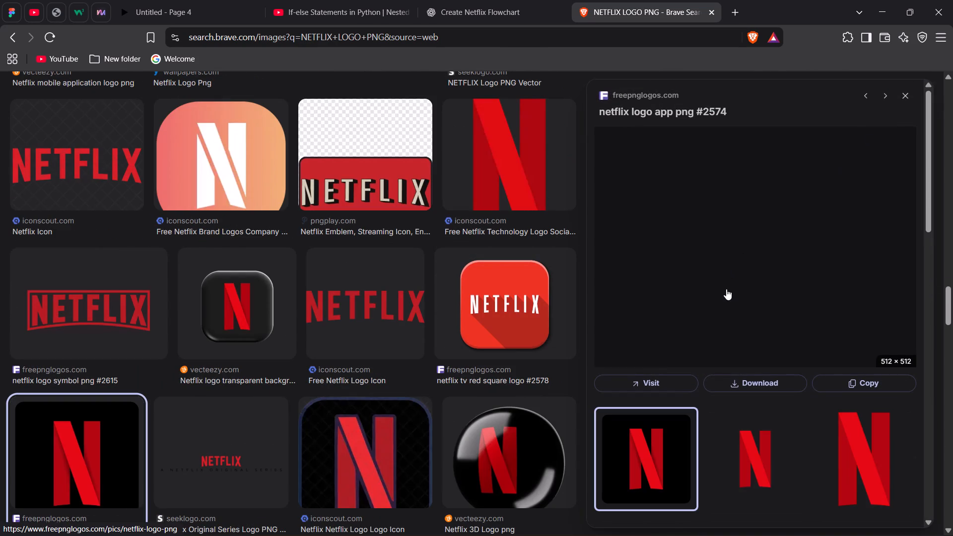
pyautogui.scroll(-3, 726, 289)
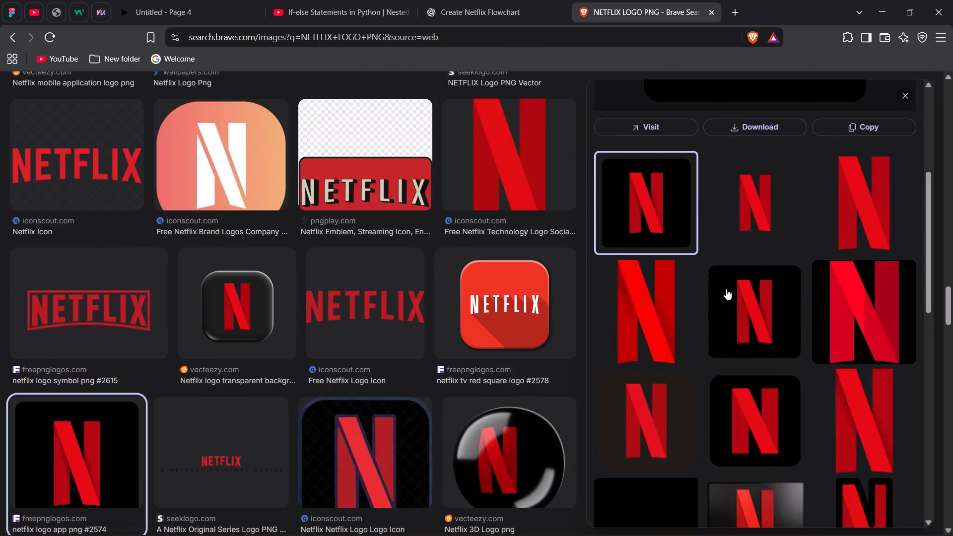
pyautogui.rightClick(857, 192)
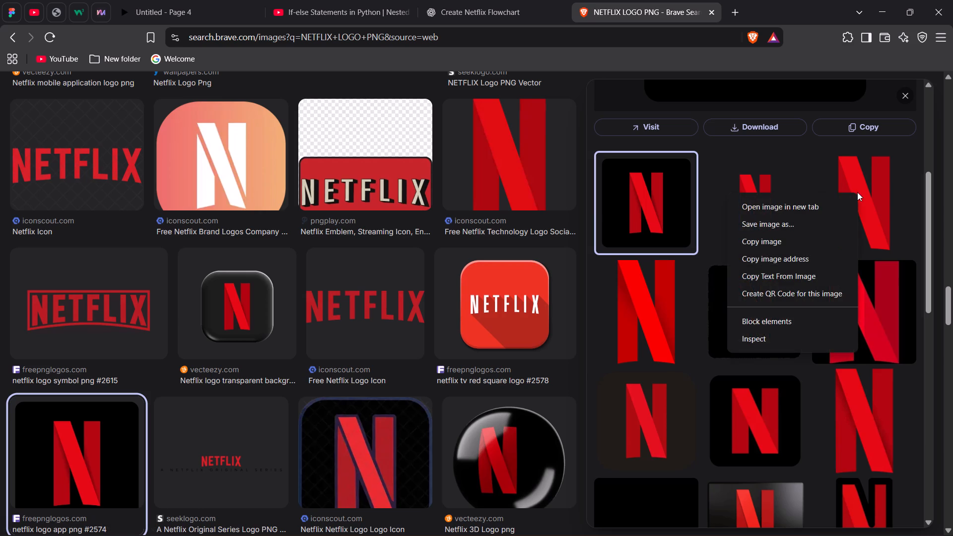
pyautogui.click(865, 203)
pyautogui.rightClick(785, 250)
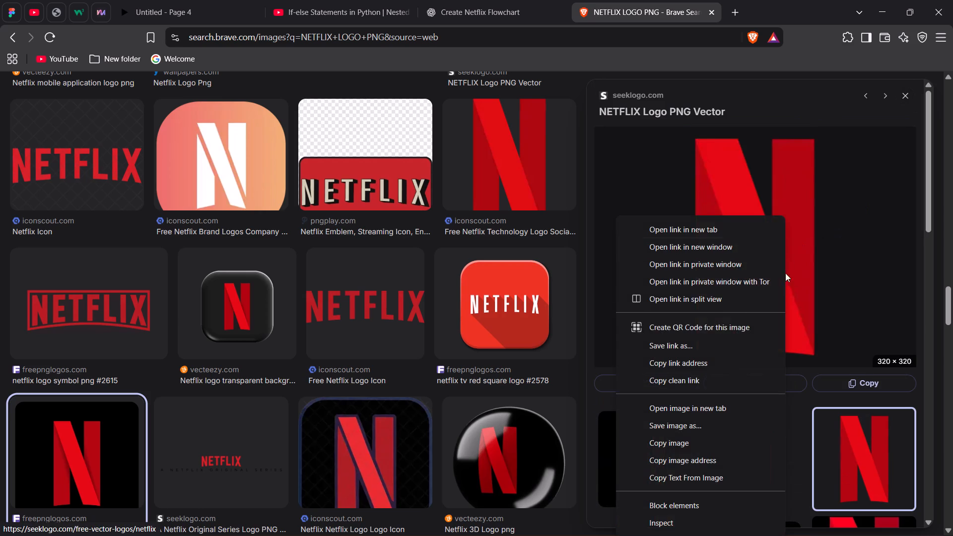
pyautogui.click(689, 438)
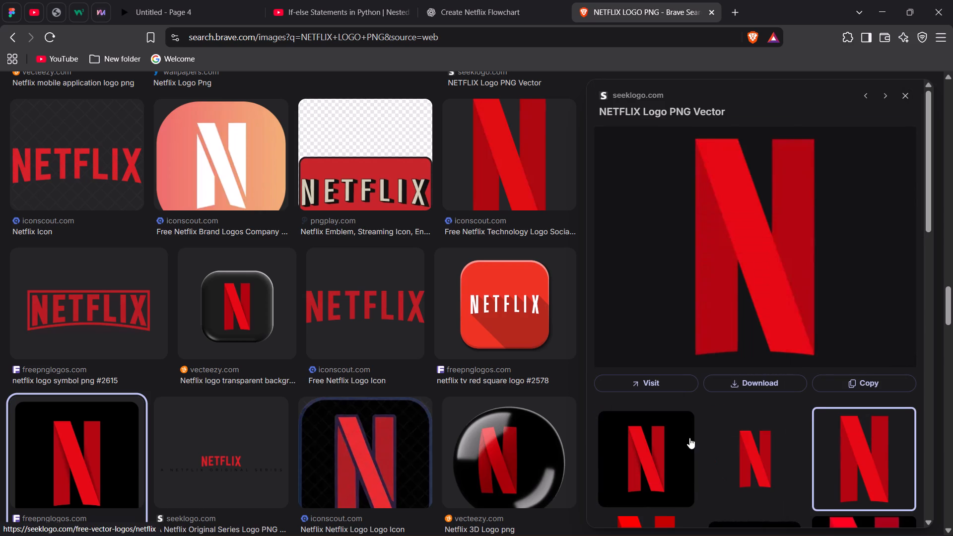
# Switch to the Figma design, paste the copied N logo and place it inside the iPhone 17 frame.
pyautogui.click(5, 0)
pyautogui.click(734, 230)
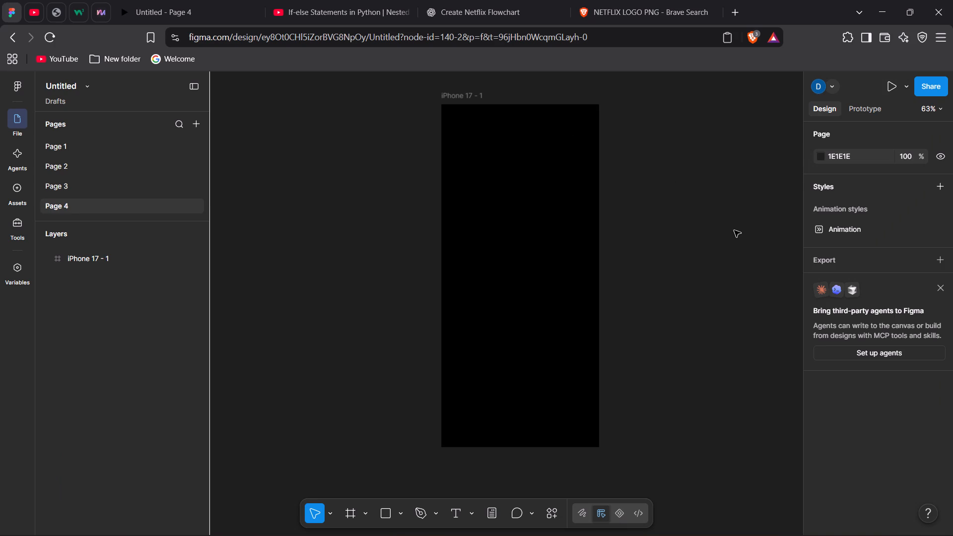
pyautogui.rightClick(734, 230)
pyautogui.click(772, 238)
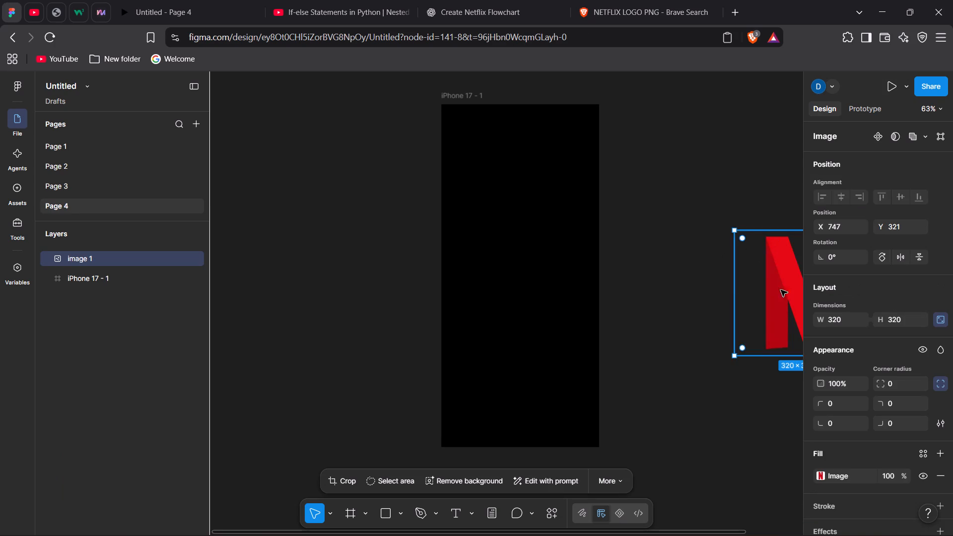
pyautogui.moveTo(790, 289); pyautogui.dragTo(515, 262)
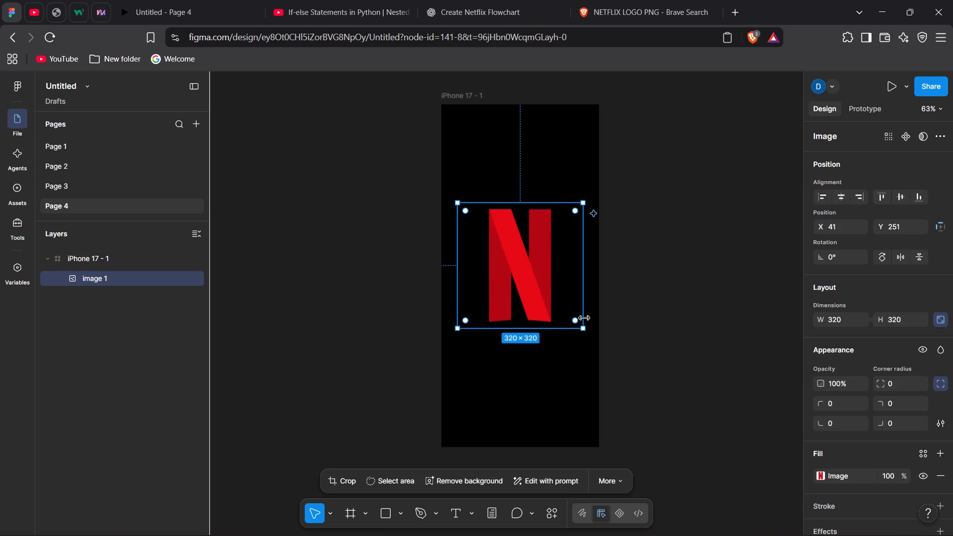
# Scale the N logo down to about 209 × 209 and centre it in the iPhone 17 frame.
pyautogui.moveTo(584, 331); pyautogui.dragTo(538, 285)
pyautogui.moveTo(490, 245); pyautogui.dragTo(496, 248)
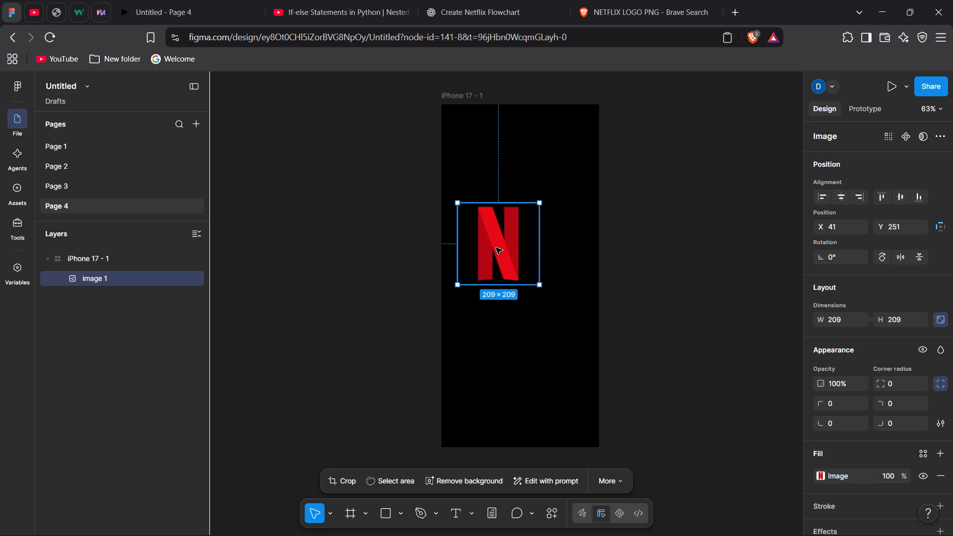
pyautogui.moveTo(496, 248); pyautogui.dragTo(512, 266)
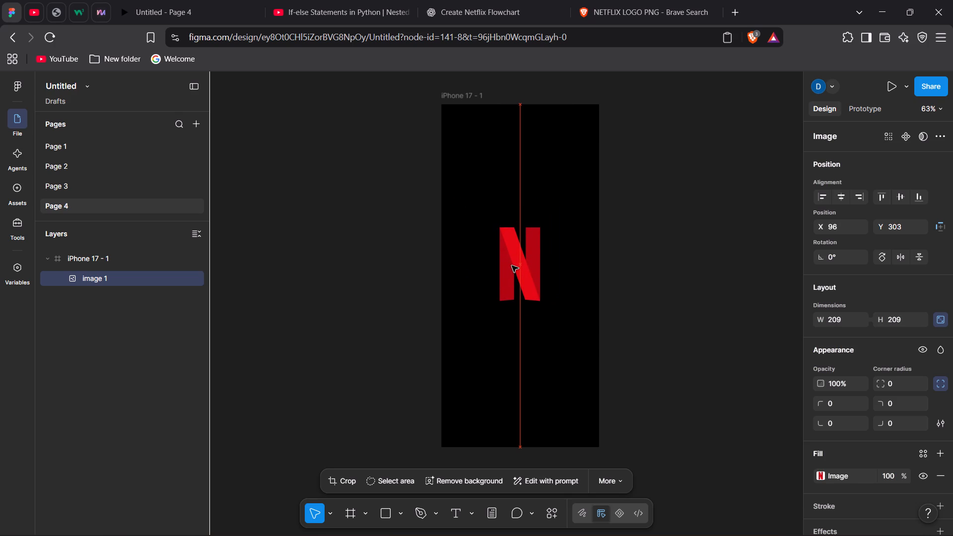
pyautogui.moveTo(512, 266); pyautogui.dragTo(513, 276)
pyautogui.click(736, 230)
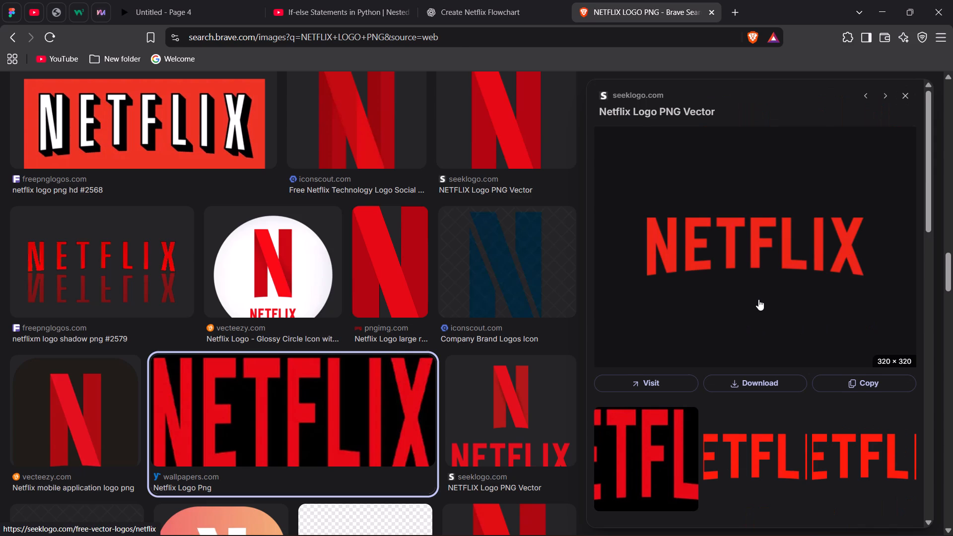
pyautogui.doubleClick(758, 299)
pyautogui.rightClick(758, 299)
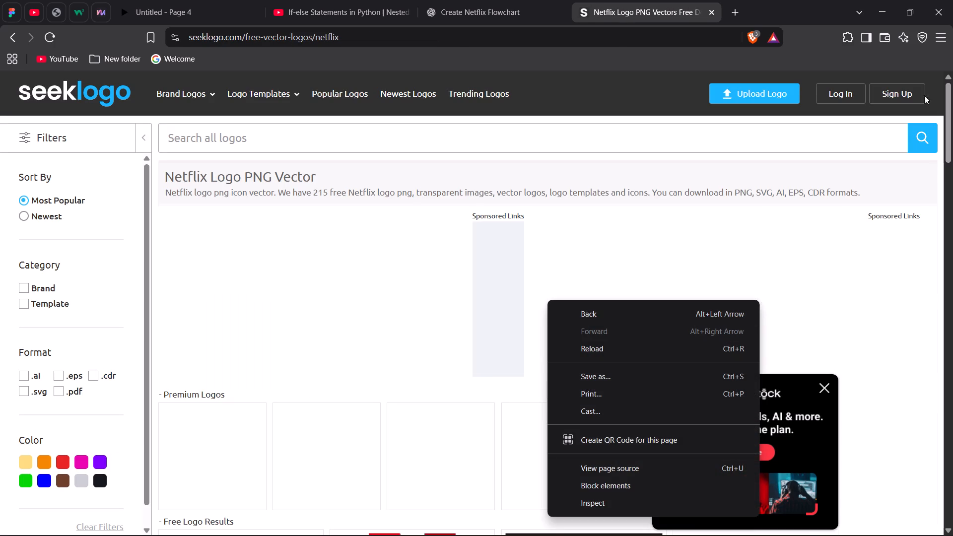
pyautogui.click(17, 39)
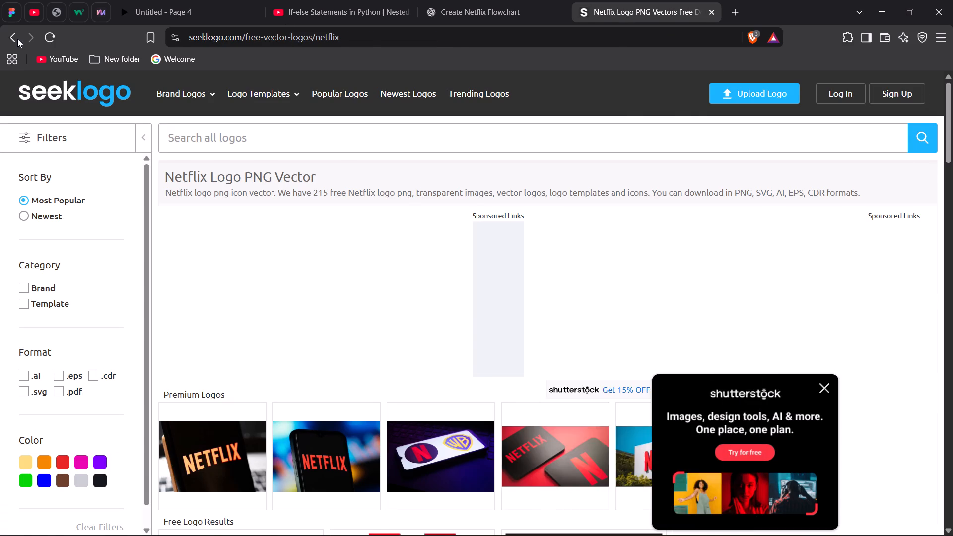
pyautogui.rightClick(821, 205)
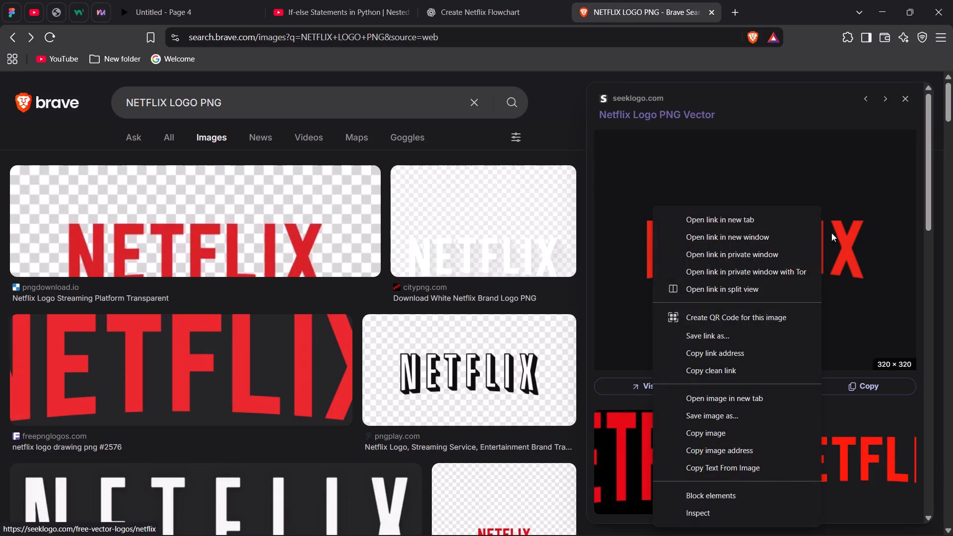
pyautogui.click(728, 428)
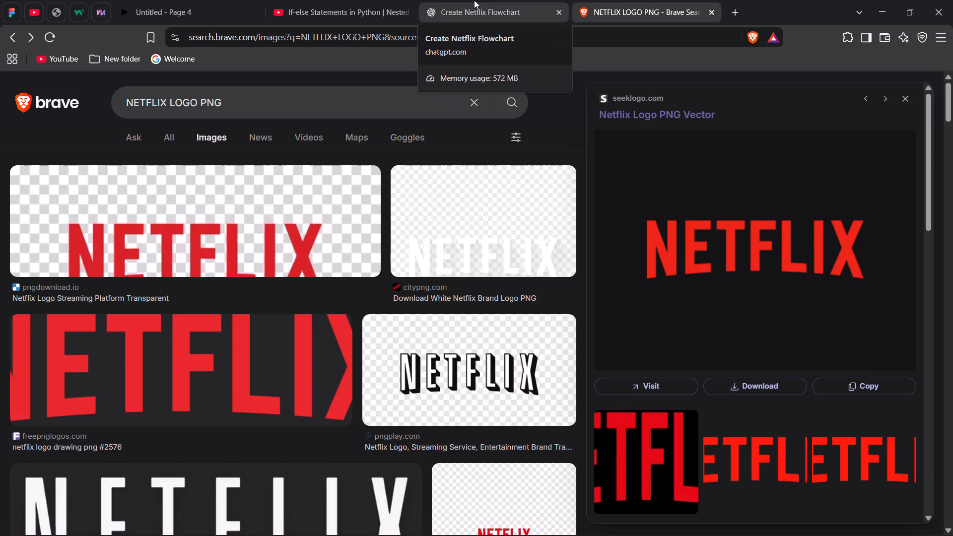
# Switch to the Figma design, paste the NETFLIX wordmark and place it in the iPhone 17 frame beneath the N logo.
pyautogui.click(0, 0)
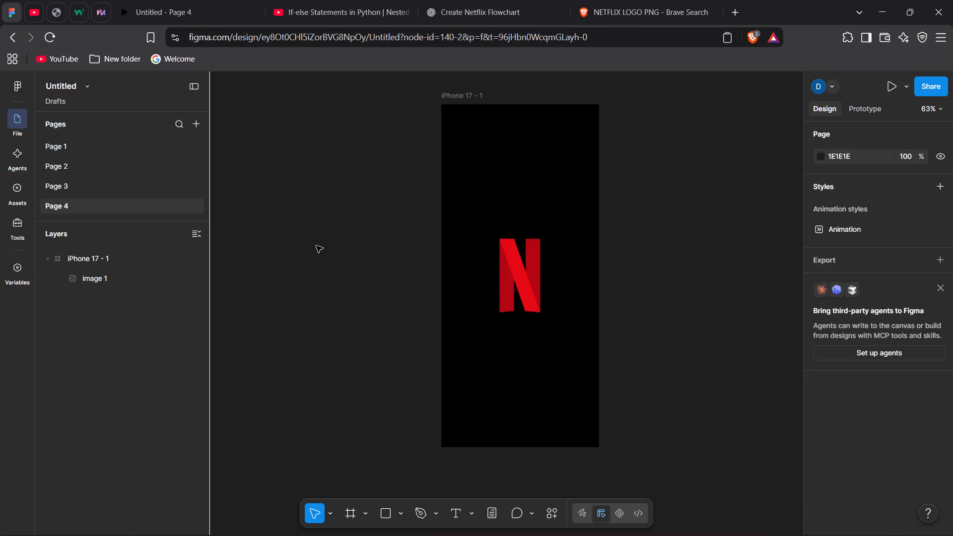
pyautogui.click(316, 246)
pyautogui.rightClick(316, 246)
pyautogui.click(365, 256)
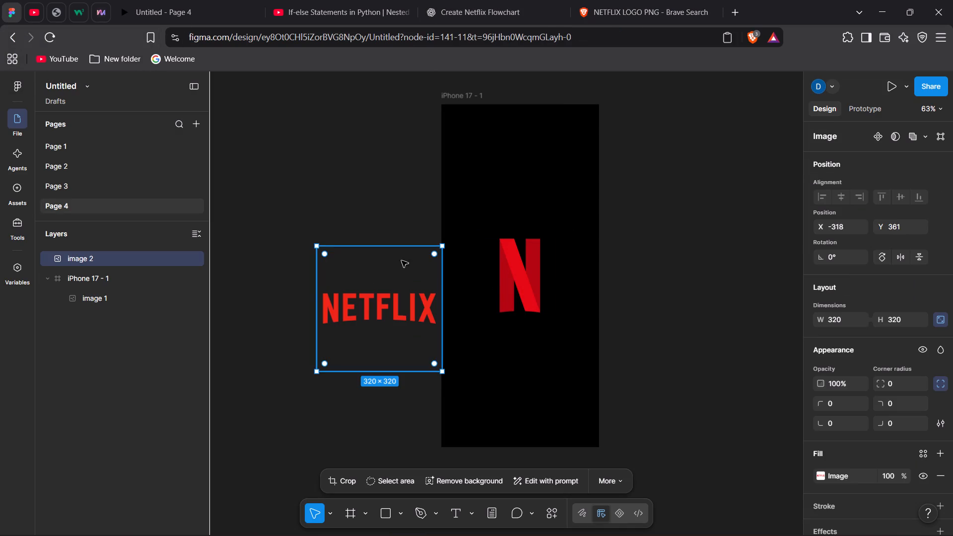
pyautogui.moveTo(364, 308); pyautogui.dragTo(507, 333)
# Scale the NETFLIX wordmark to about 261 × 261 and centre it under the N logo at about X 70, Y 450.
pyautogui.moveTo(457, 399); pyautogui.dragTo(460, 399)
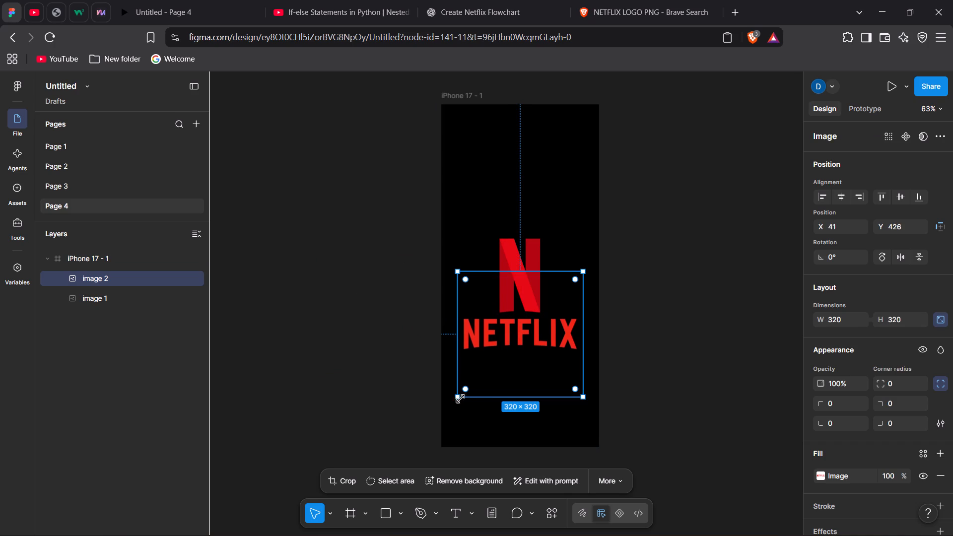
pyautogui.moveTo(460, 399); pyautogui.dragTo(482, 374)
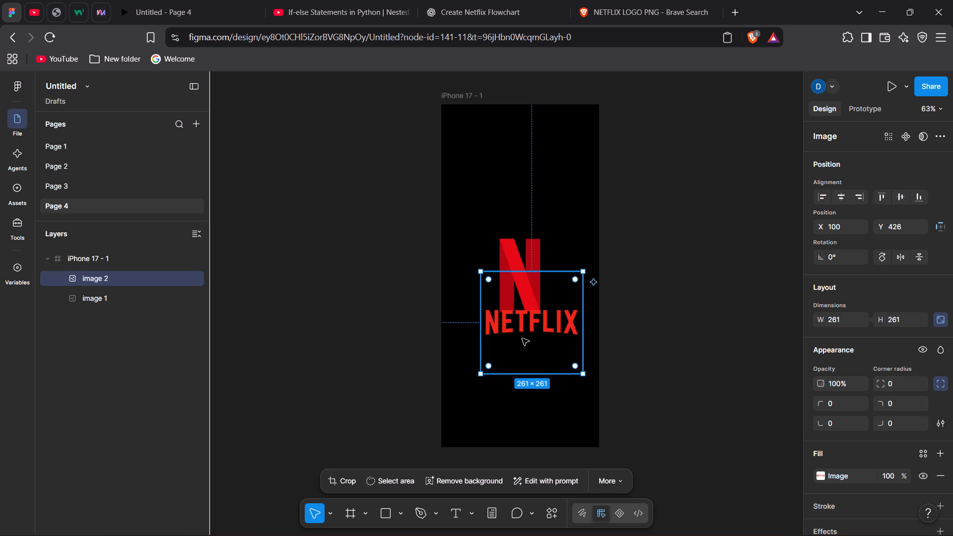
pyautogui.moveTo(533, 327); pyautogui.dragTo(523, 337)
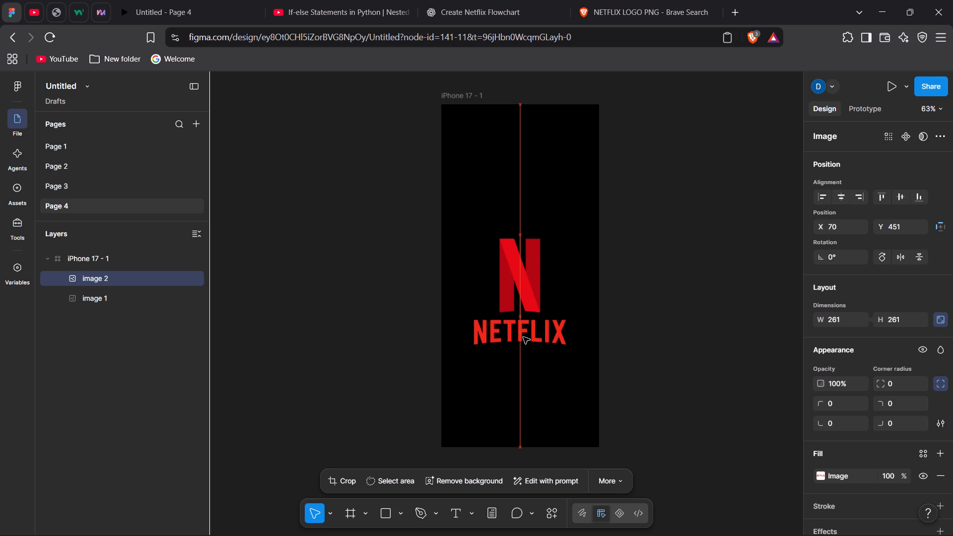
pyautogui.moveTo(523, 337); pyautogui.dragTo(523, 336)
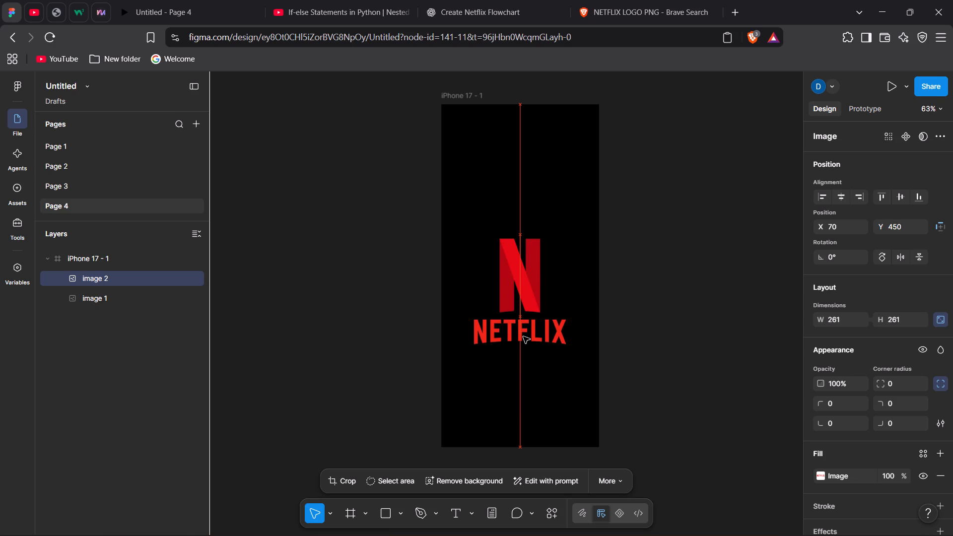
pyautogui.moveTo(523, 336); pyautogui.dragTo(523, 336)
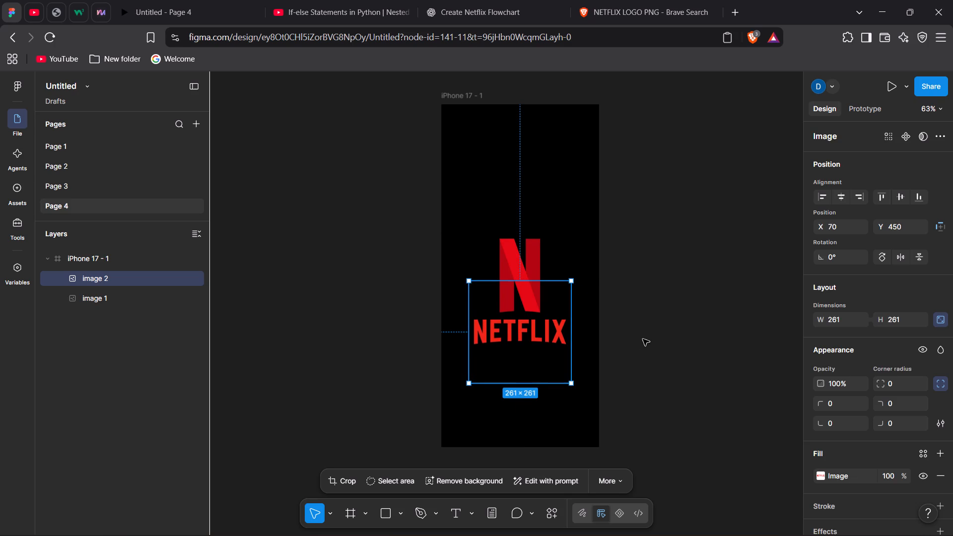
pyautogui.click(645, 339)
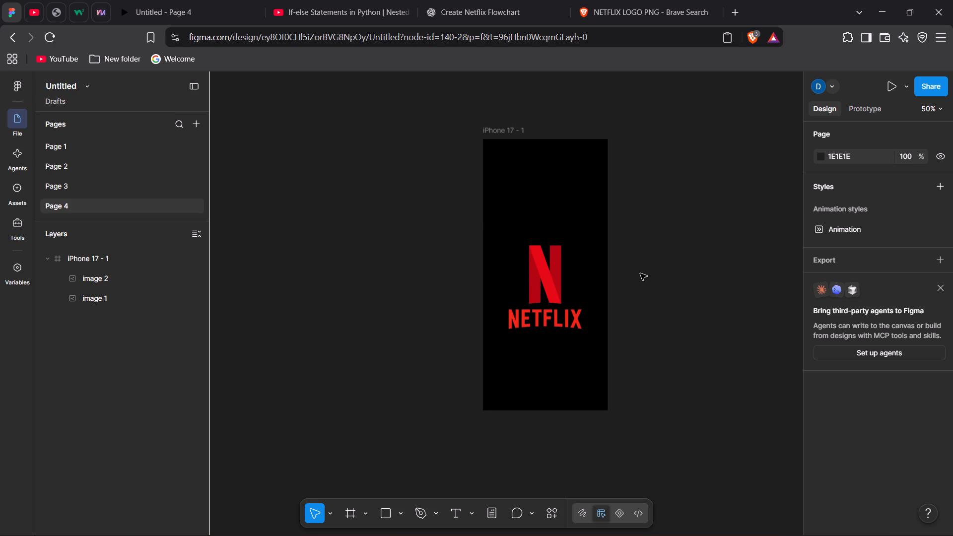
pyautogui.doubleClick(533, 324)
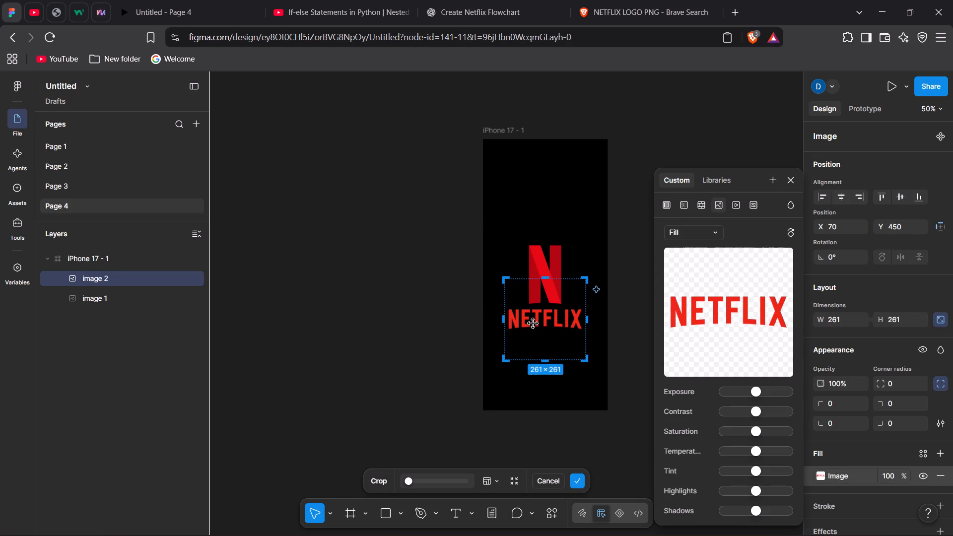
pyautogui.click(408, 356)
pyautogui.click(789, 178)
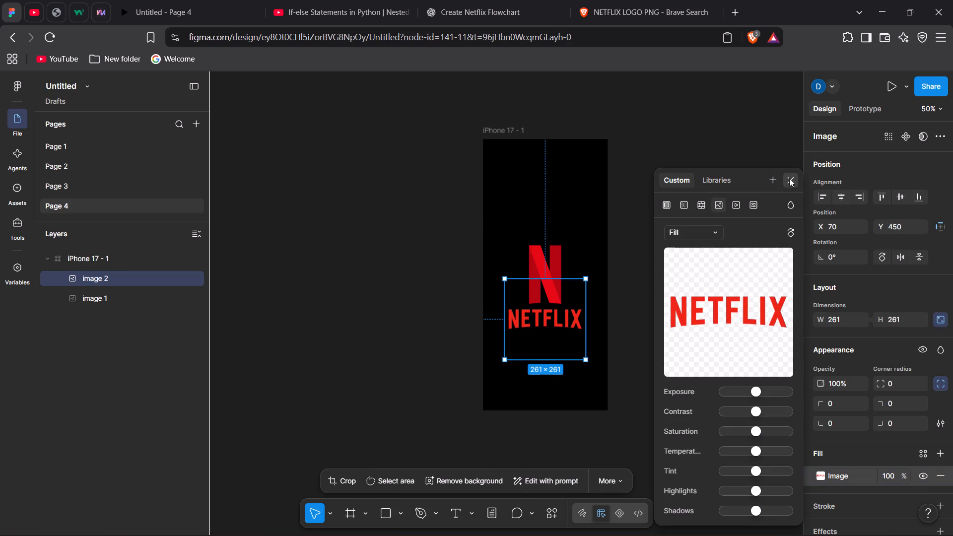
# Lower the NETFLIX wordmark slightly to about Y 456, keeping it horizontally centred, and deselect it.
pyautogui.click(541, 323)
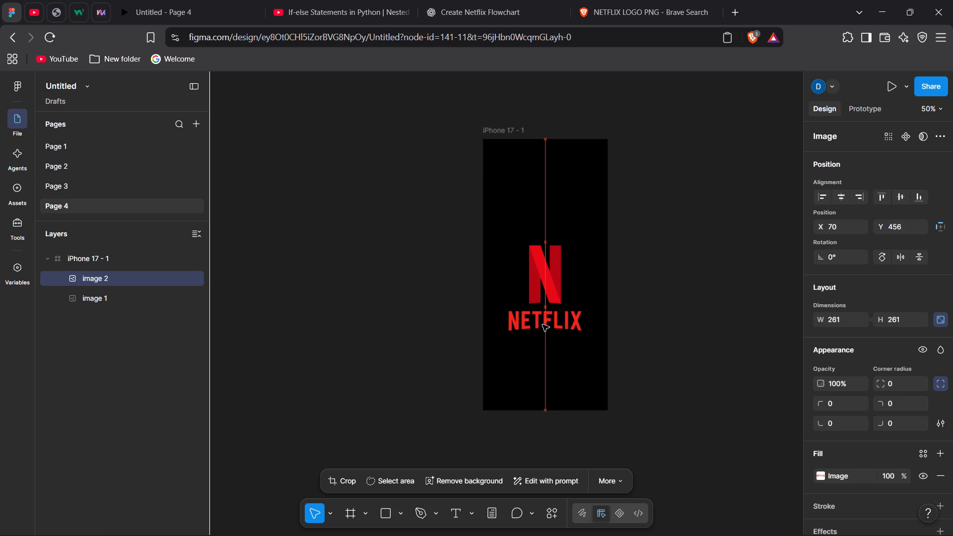
pyautogui.click(753, 251)
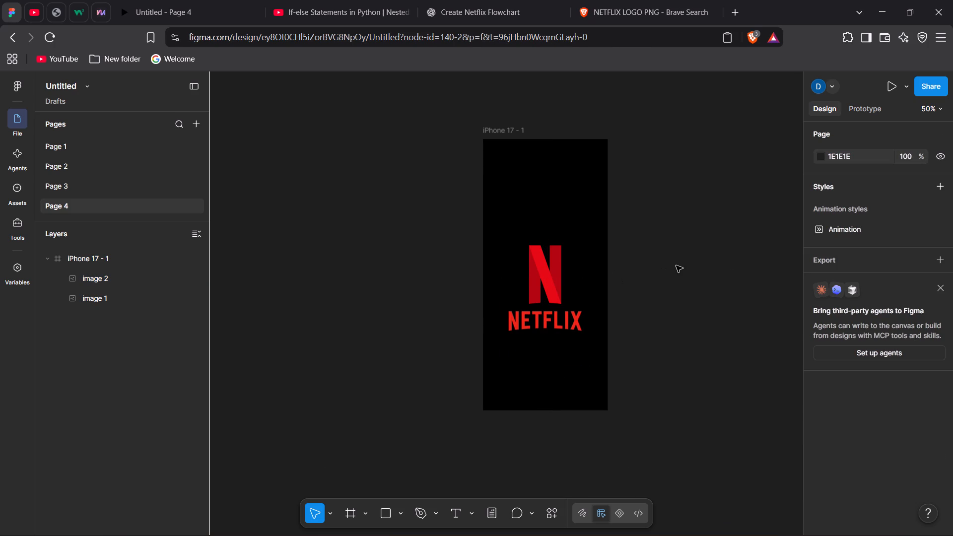
# Add a second iPhone 17 frame and place it beside the splash screen at X 513, Y 0.
pyautogui.hscroll(-4, 676, 266)
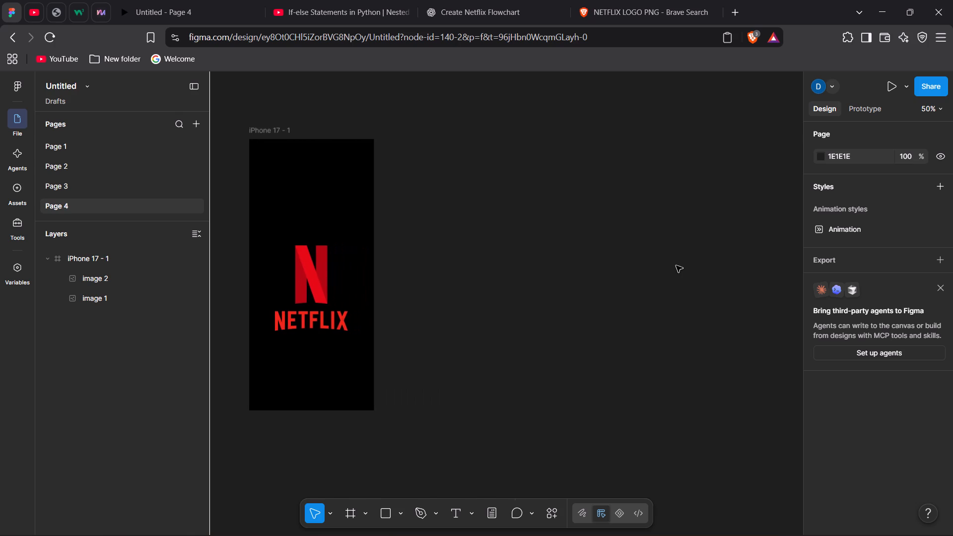
pyautogui.hscroll(-1, 676, 266)
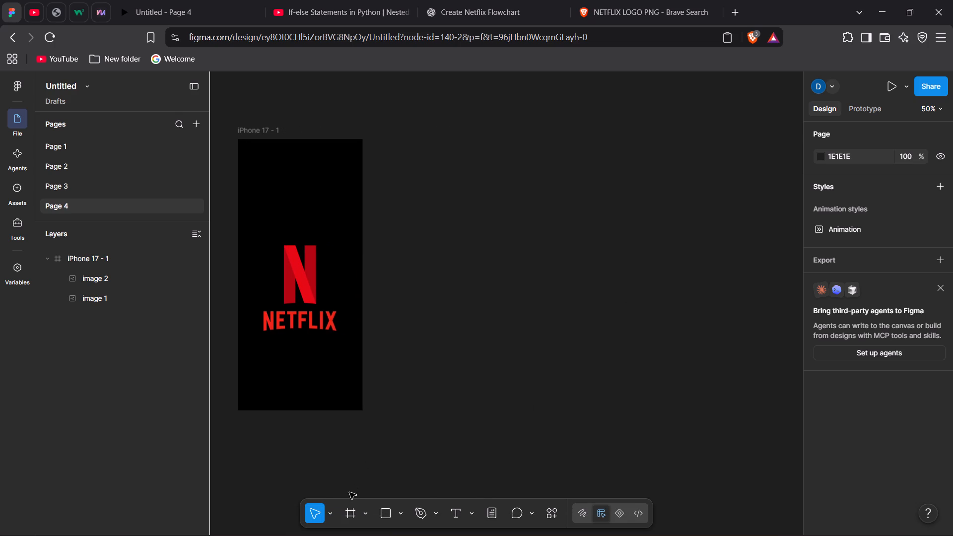
pyautogui.click(352, 505)
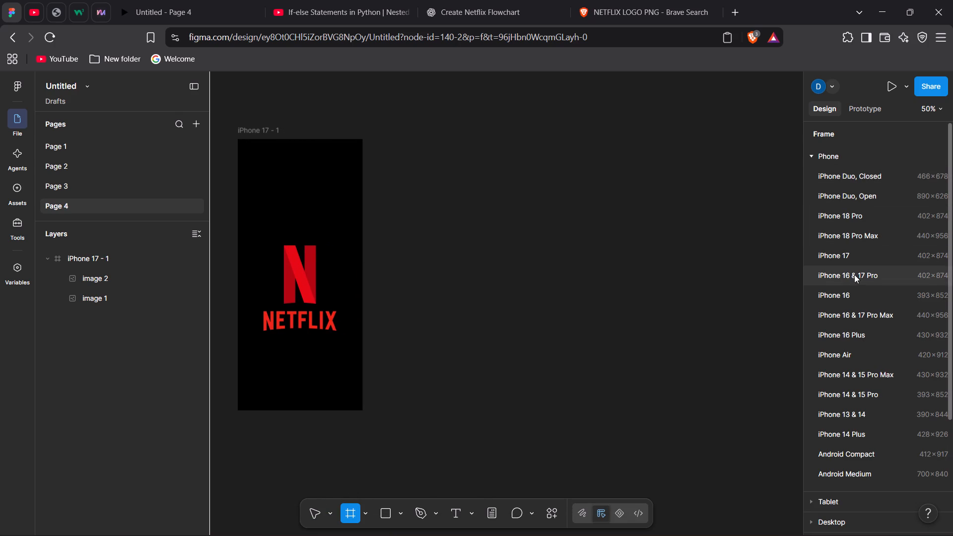
pyautogui.click(877, 253)
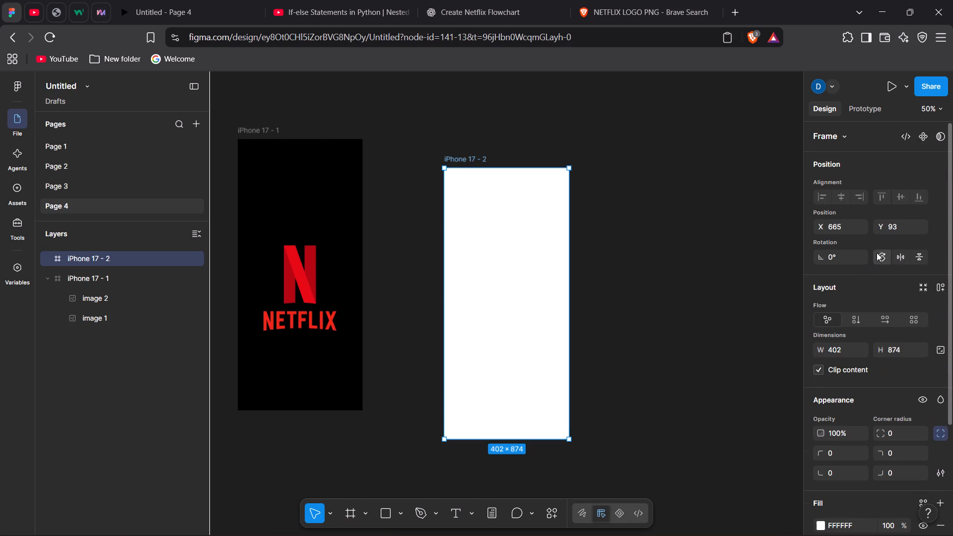
pyautogui.moveTo(522, 347); pyautogui.dragTo(475, 329)
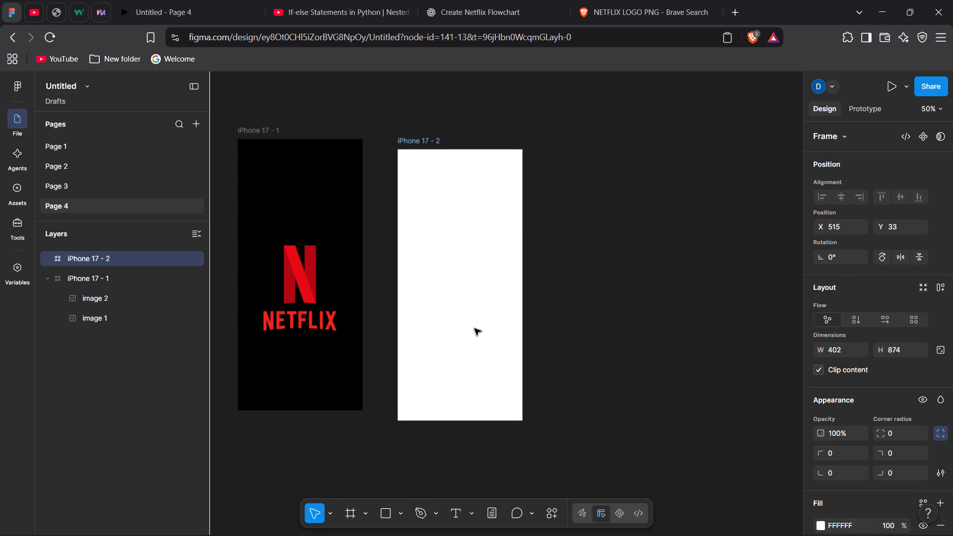
pyautogui.moveTo(475, 329); pyautogui.dragTo(475, 321)
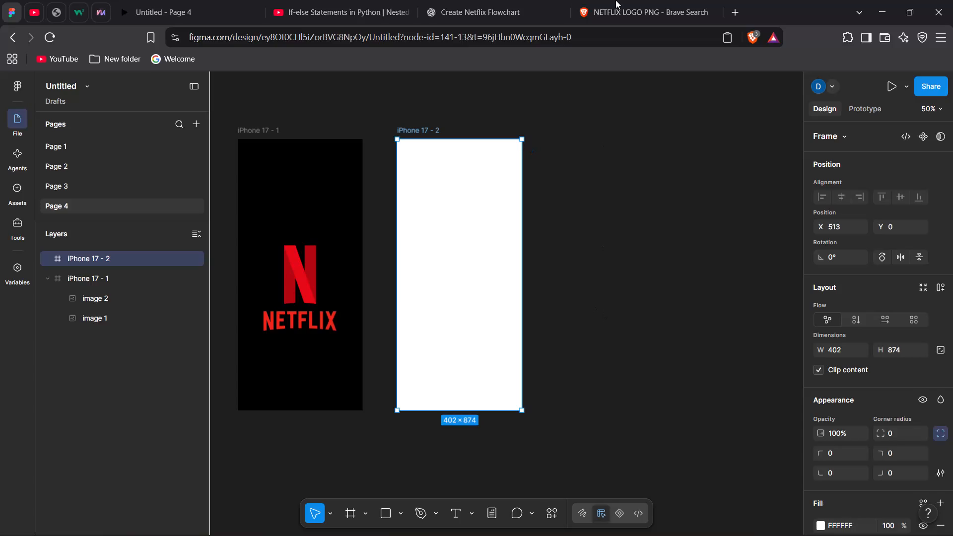
# Check the ChatGPT mockup, return to the Figma design and fill the second iPhone 17 frame with black 000000.
pyautogui.click(498, 8)
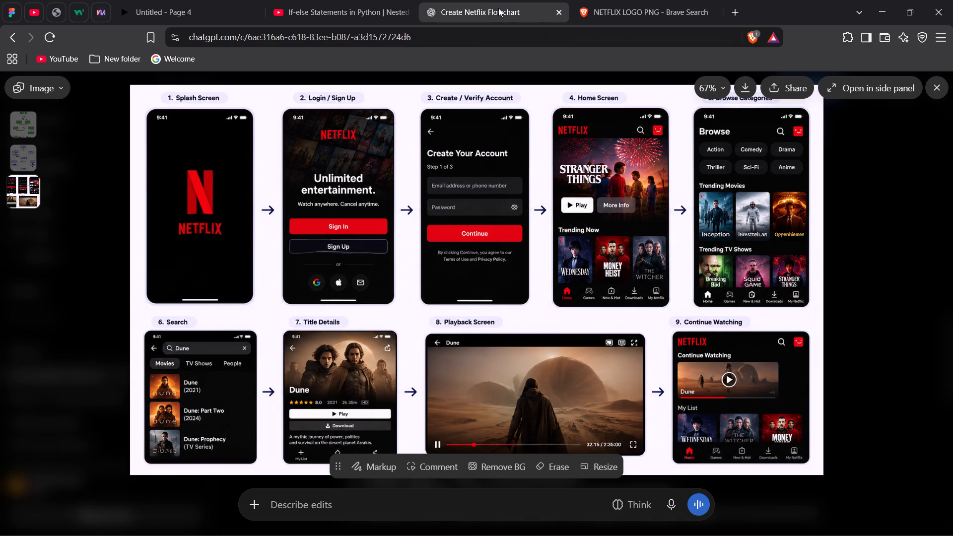
pyautogui.click(14, 0)
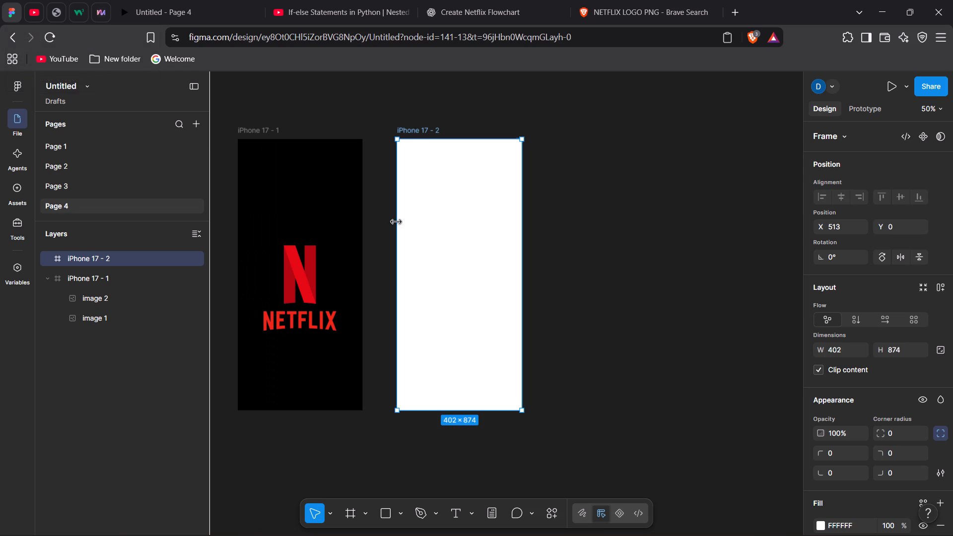
pyautogui.click(451, 236)
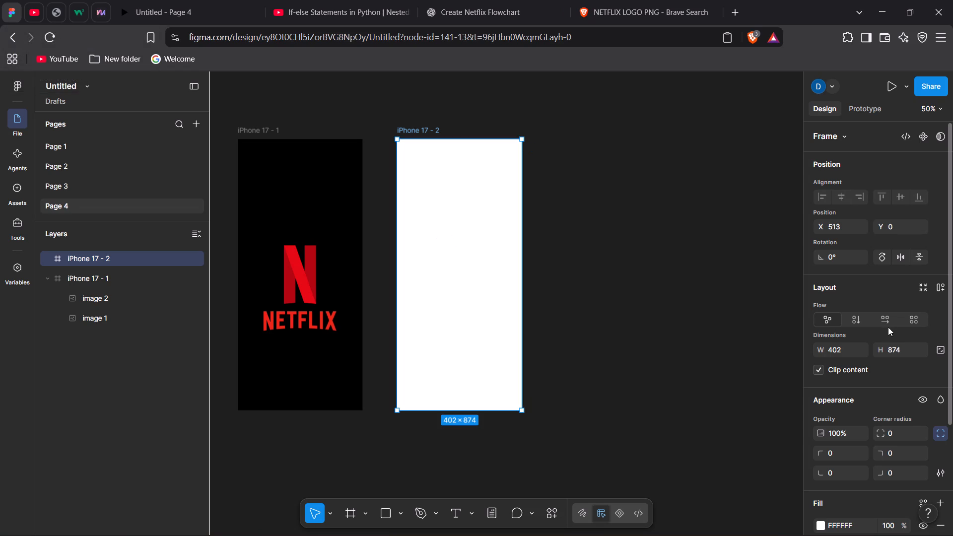
pyautogui.scroll(-1, 881, 346)
pyautogui.click(824, 387)
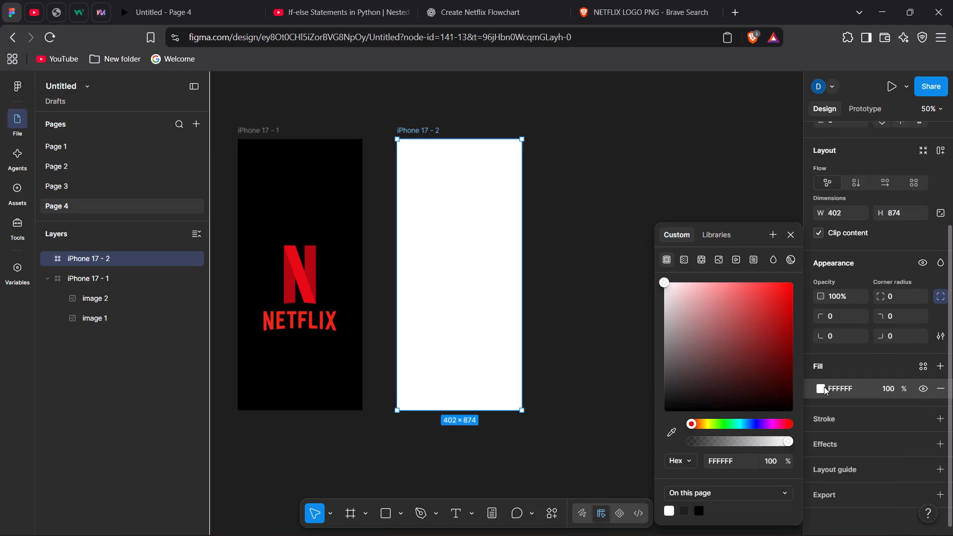
pyautogui.moveTo(663, 288); pyautogui.dragTo(657, 184)
pyautogui.moveTo(658, 168); pyautogui.dragTo(663, 338)
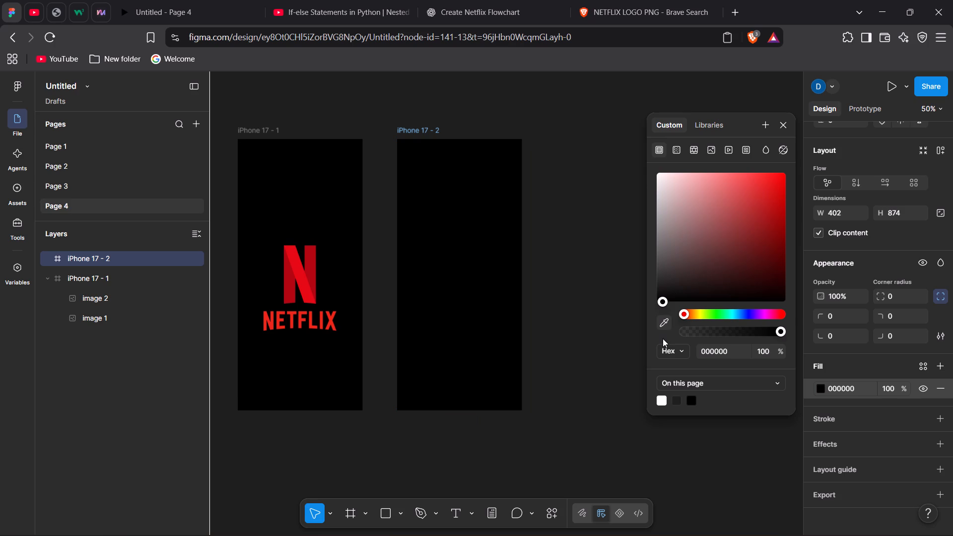
pyautogui.click(587, 252)
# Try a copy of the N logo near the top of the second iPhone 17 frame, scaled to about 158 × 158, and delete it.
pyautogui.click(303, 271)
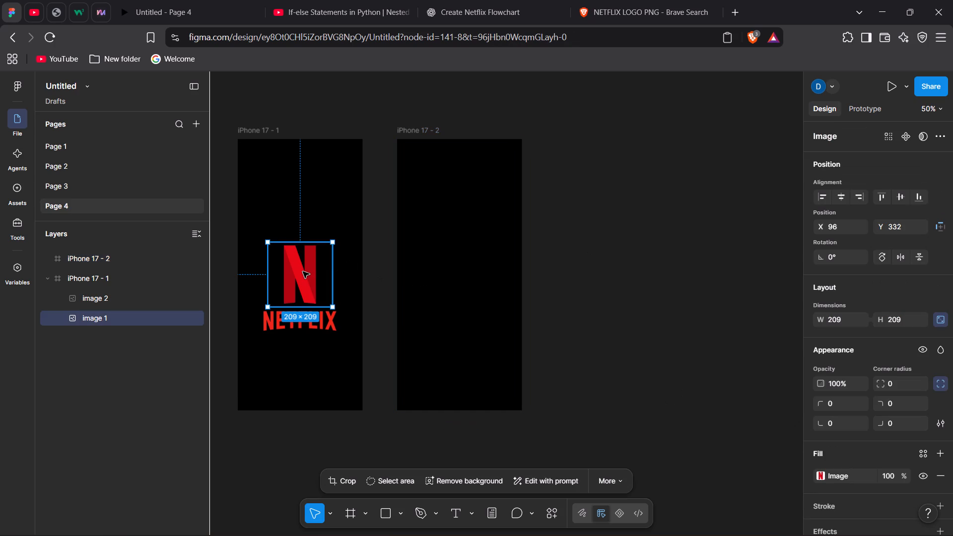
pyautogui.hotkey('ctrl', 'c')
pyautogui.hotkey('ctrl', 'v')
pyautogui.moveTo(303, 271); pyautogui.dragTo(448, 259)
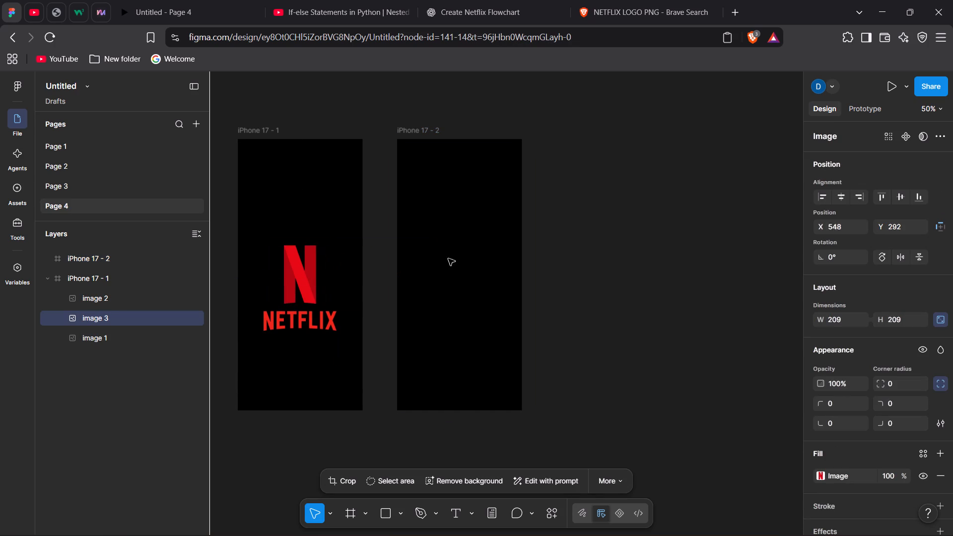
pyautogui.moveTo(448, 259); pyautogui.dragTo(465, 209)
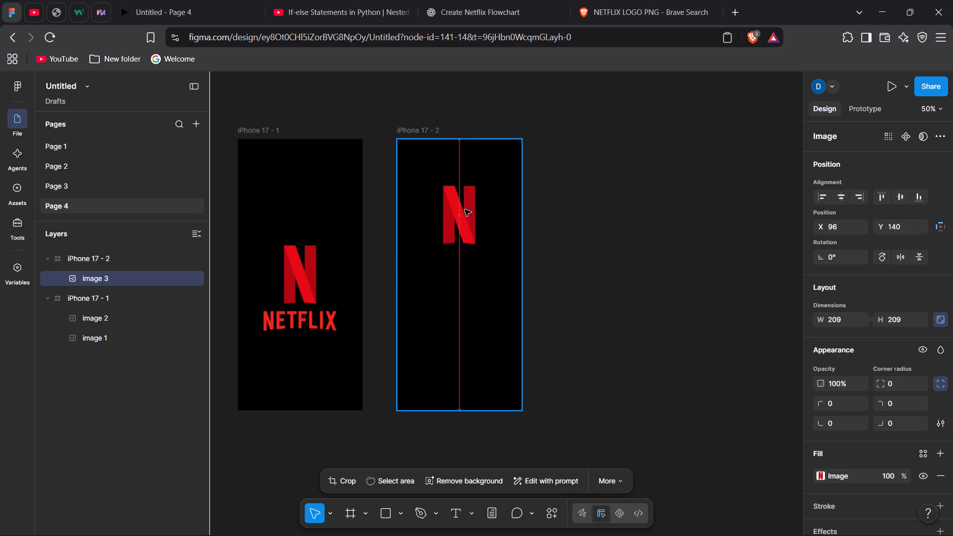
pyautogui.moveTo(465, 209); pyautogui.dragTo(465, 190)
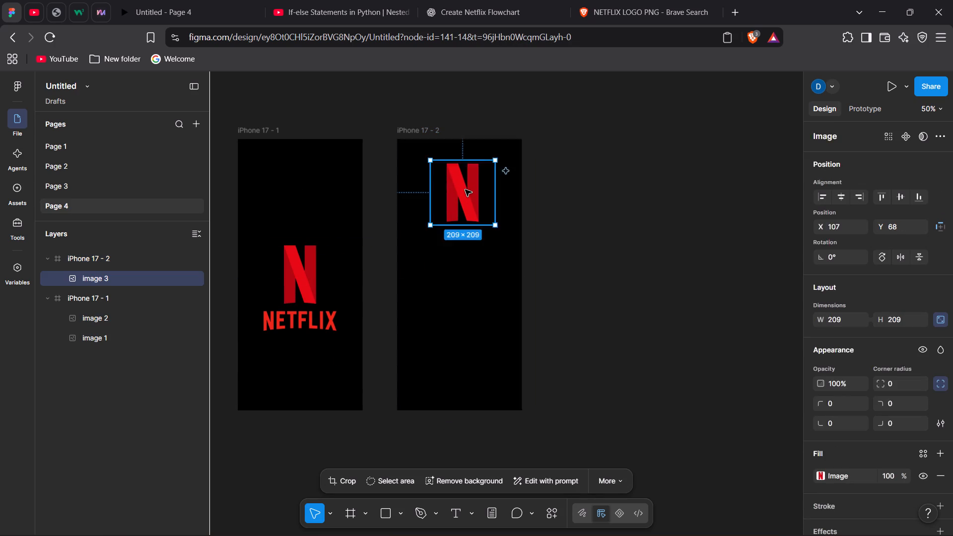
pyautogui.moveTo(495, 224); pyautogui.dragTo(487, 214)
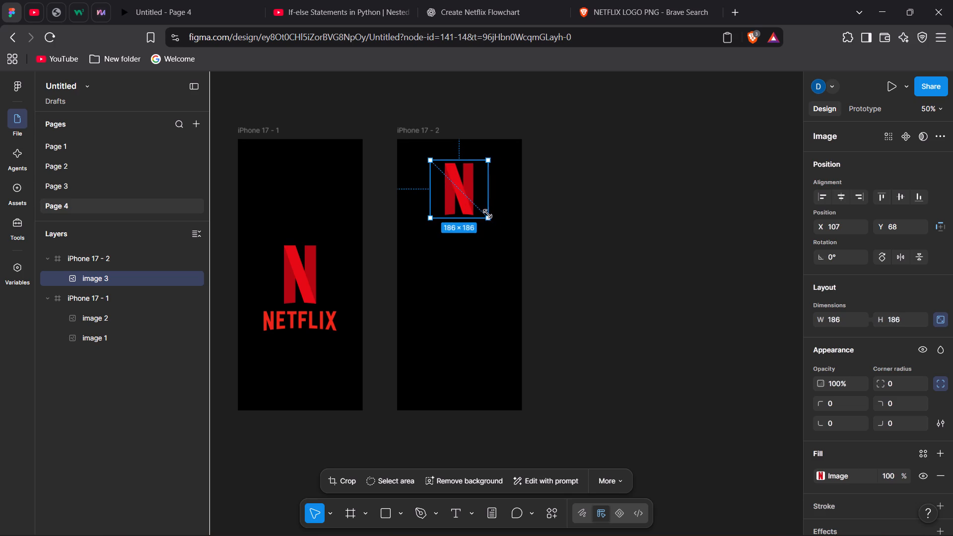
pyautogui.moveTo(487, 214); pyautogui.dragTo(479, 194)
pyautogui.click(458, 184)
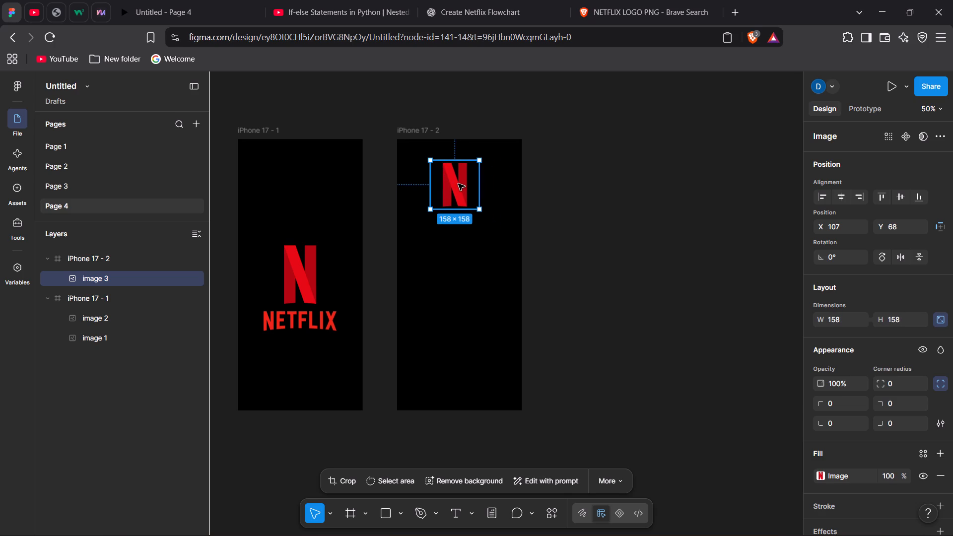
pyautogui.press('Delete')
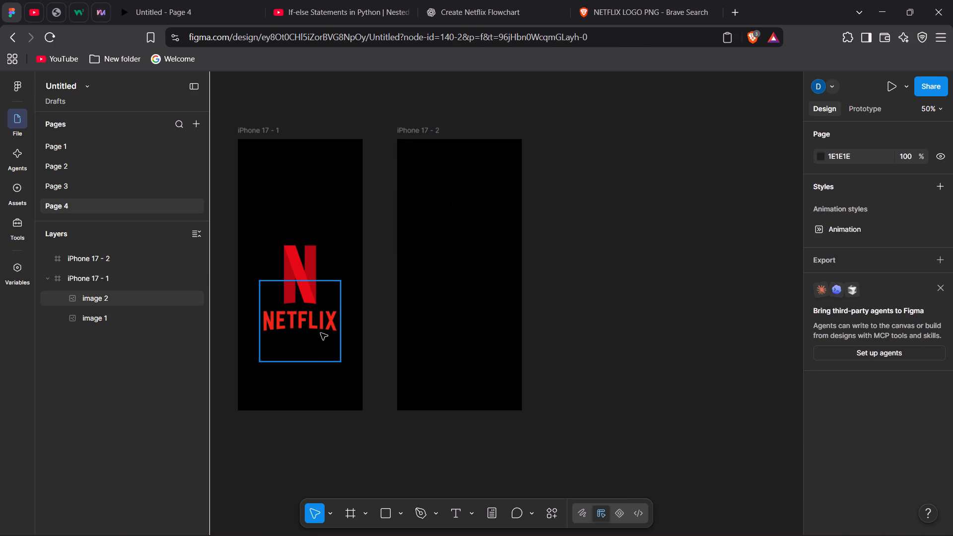
# Copy the NETFLIX wordmark from the splash screen into the second iPhone 17 frame, centred at the top at about X 70, Y 0.
pyautogui.click(321, 333)
pyautogui.hotkey('ctrl', 'c')
pyautogui.hotkey('ctrl', 'v')
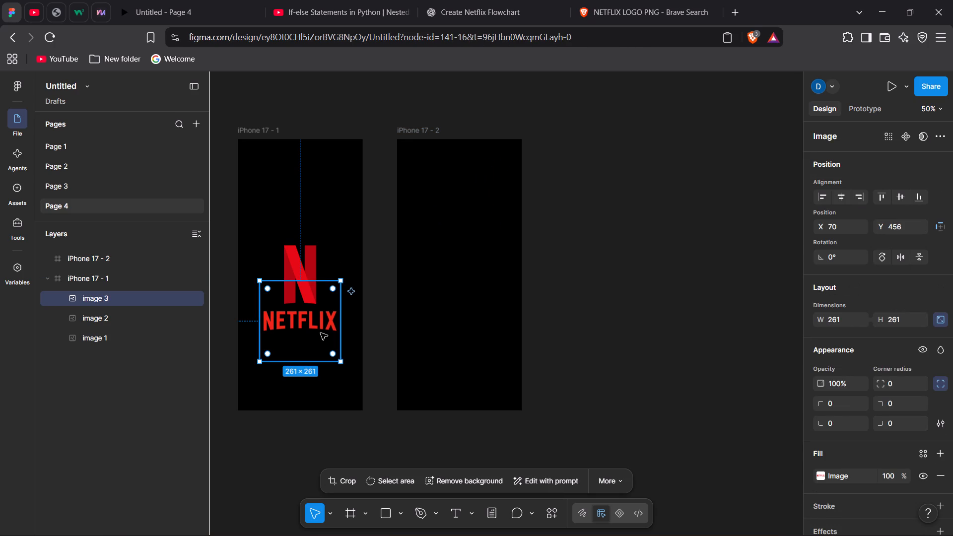
pyautogui.moveTo(321, 333); pyautogui.dragTo(479, 201)
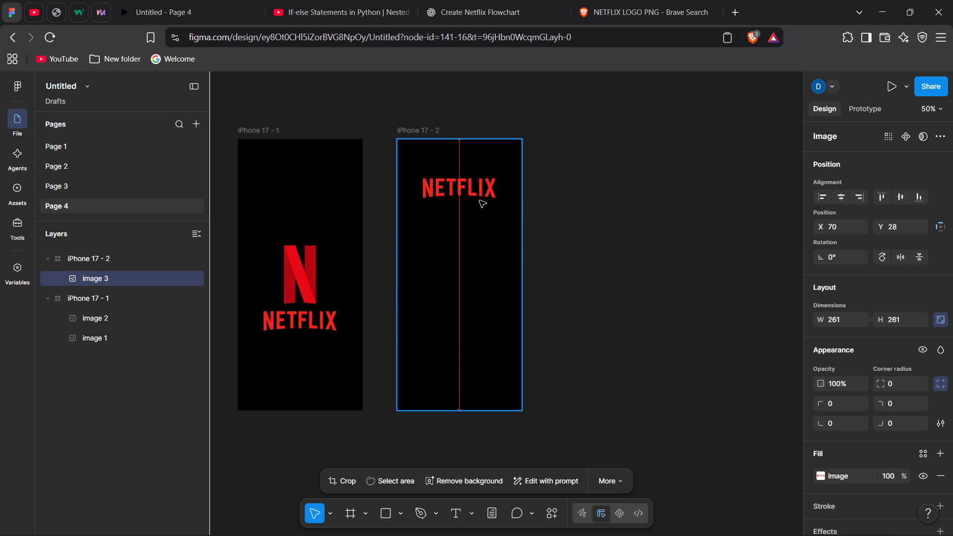
pyautogui.moveTo(479, 201); pyautogui.dragTo(481, 195)
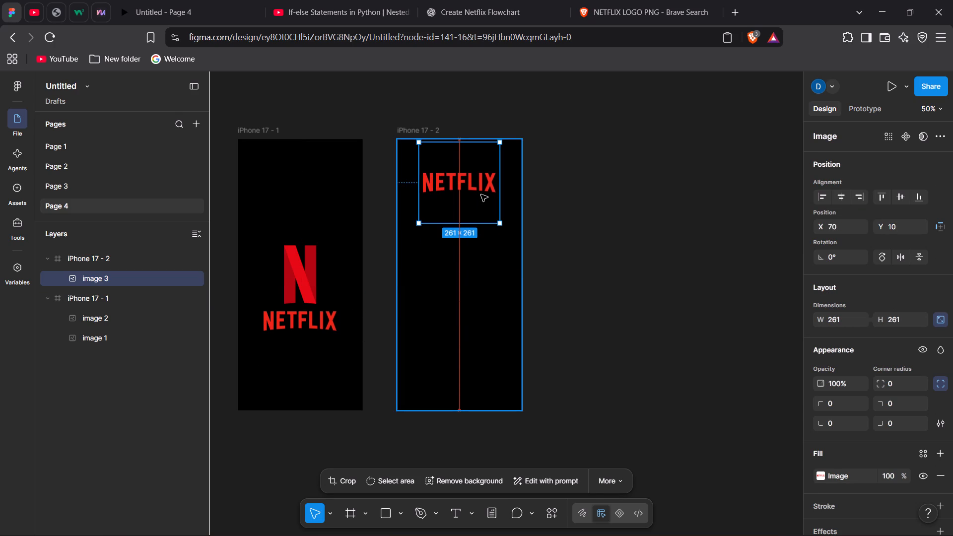
pyautogui.moveTo(481, 195); pyautogui.dragTo(481, 192)
pyautogui.click(617, 234)
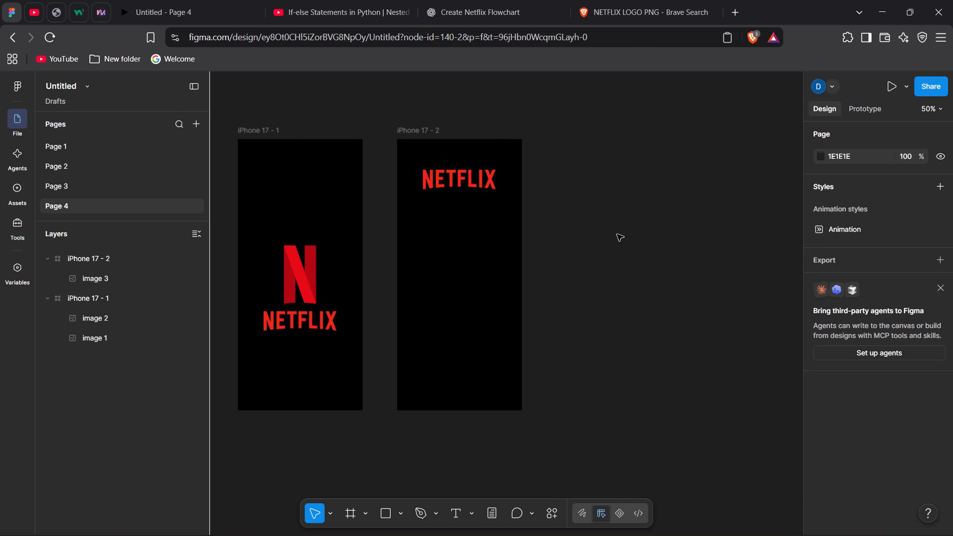
# Check the Login / Sign Up screen in the ChatGPT mockup and return to the Figma design.
pyautogui.click(537, 0)
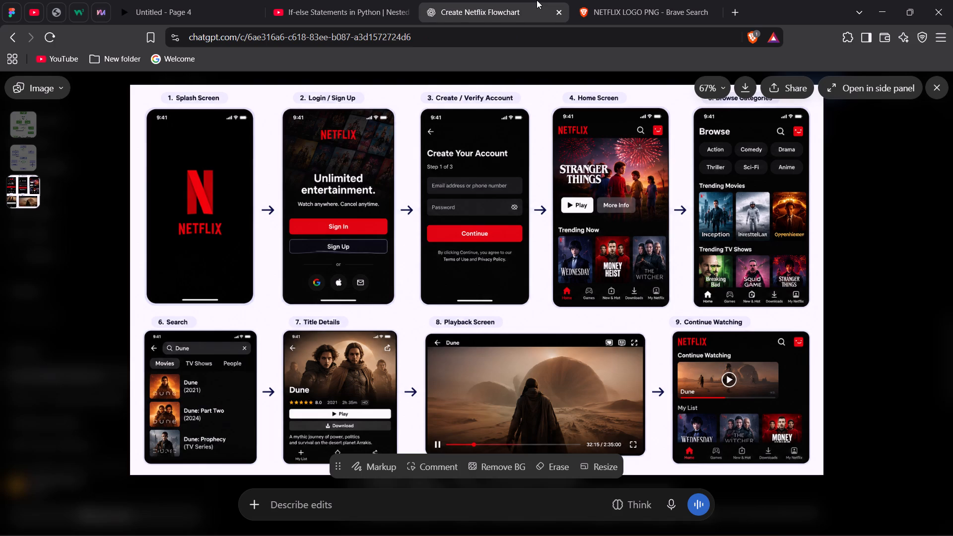
pyautogui.click(635, 0)
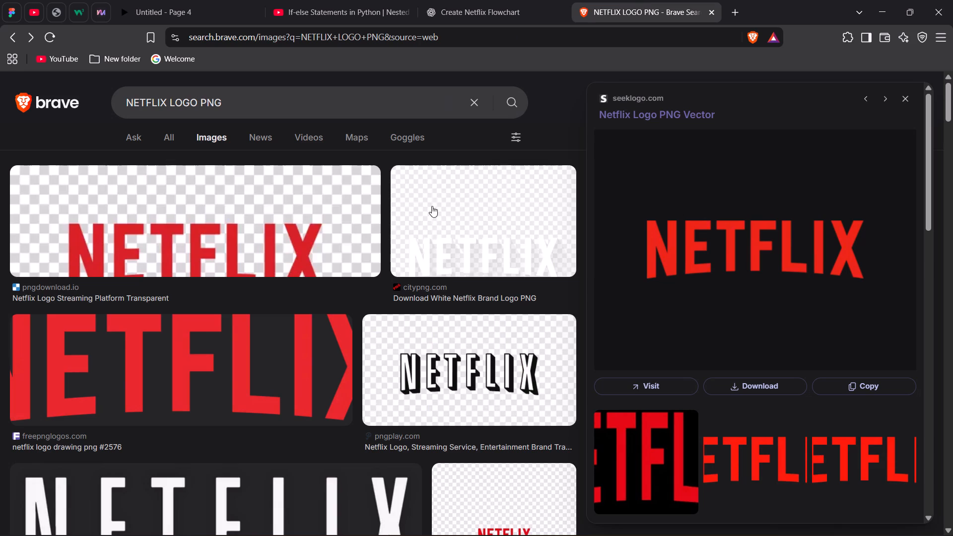
pyautogui.click(12, 1)
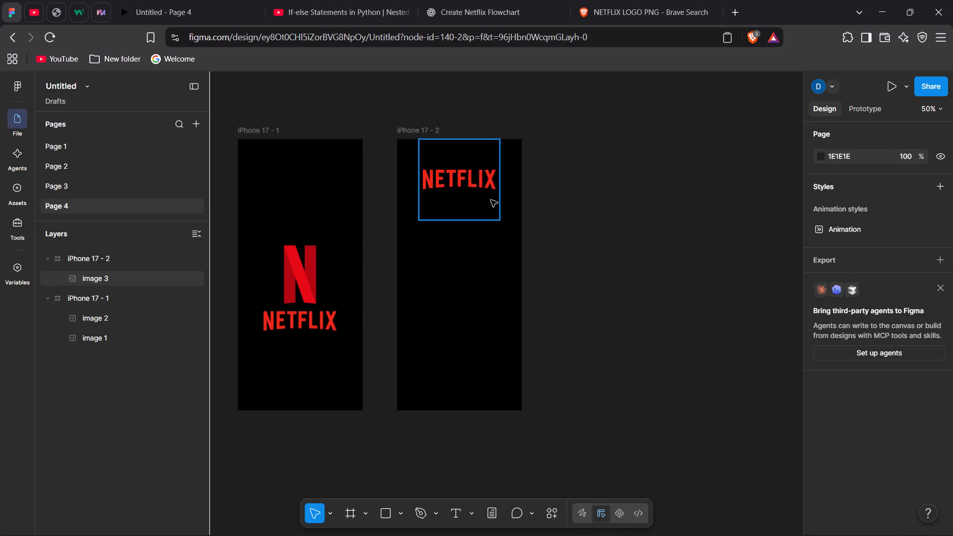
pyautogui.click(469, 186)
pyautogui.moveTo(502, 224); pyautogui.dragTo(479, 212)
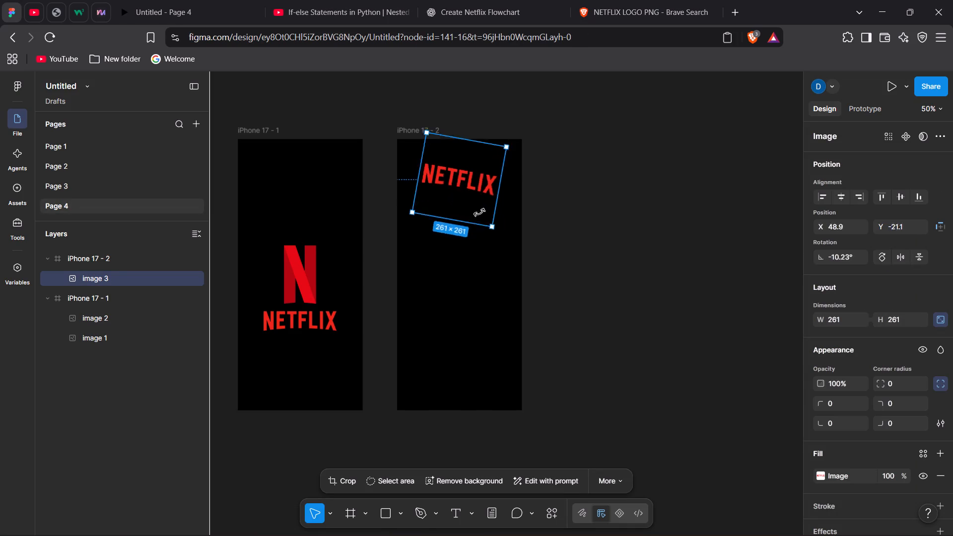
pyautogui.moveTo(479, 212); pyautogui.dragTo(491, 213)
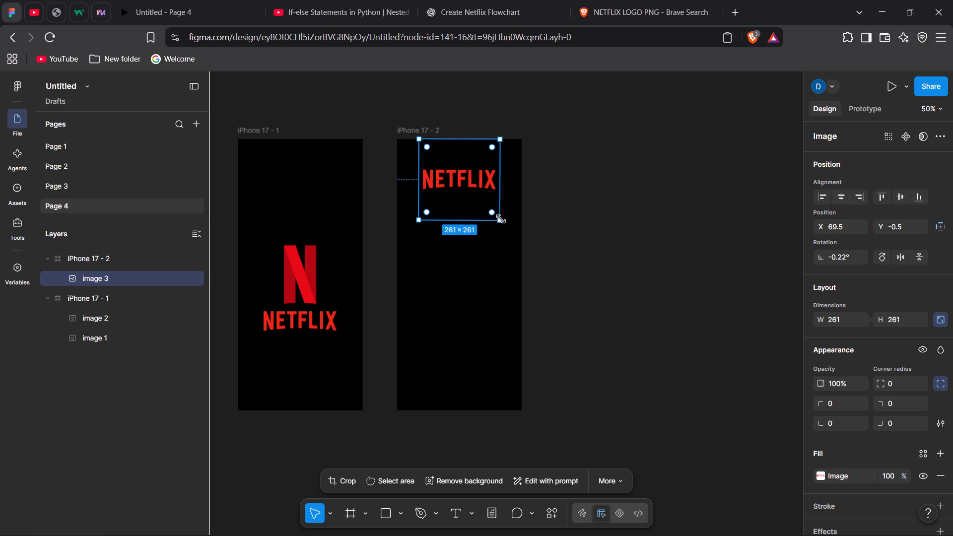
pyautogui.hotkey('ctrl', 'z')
# Scale the second frame's NETFLIX wordmark to about 201 × 201 and centre it horizontally near the top at about X 100, Y 12.
pyautogui.moveTo(501, 219); pyautogui.dragTo(477, 197)
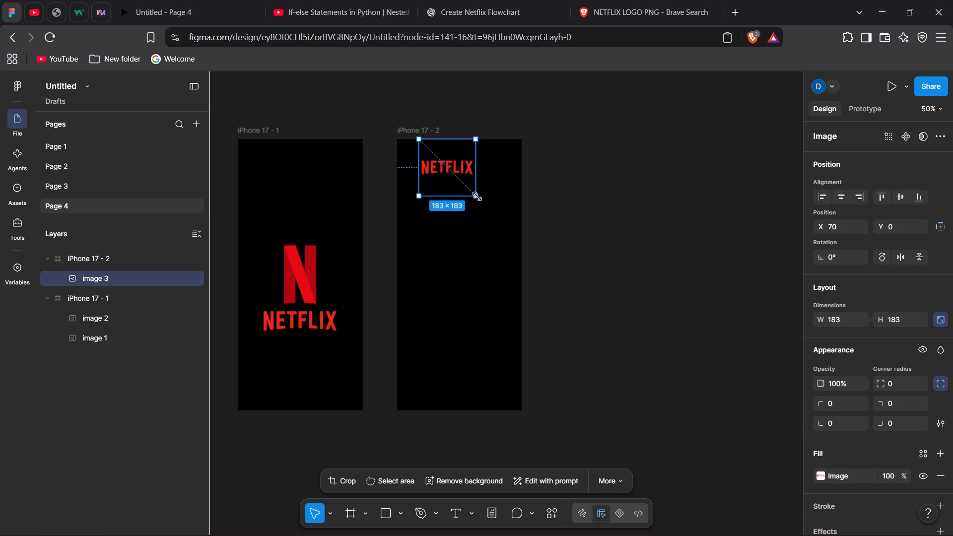
pyautogui.moveTo(477, 197); pyautogui.dragTo(481, 200)
pyautogui.moveTo(451, 175); pyautogui.dragTo(459, 179)
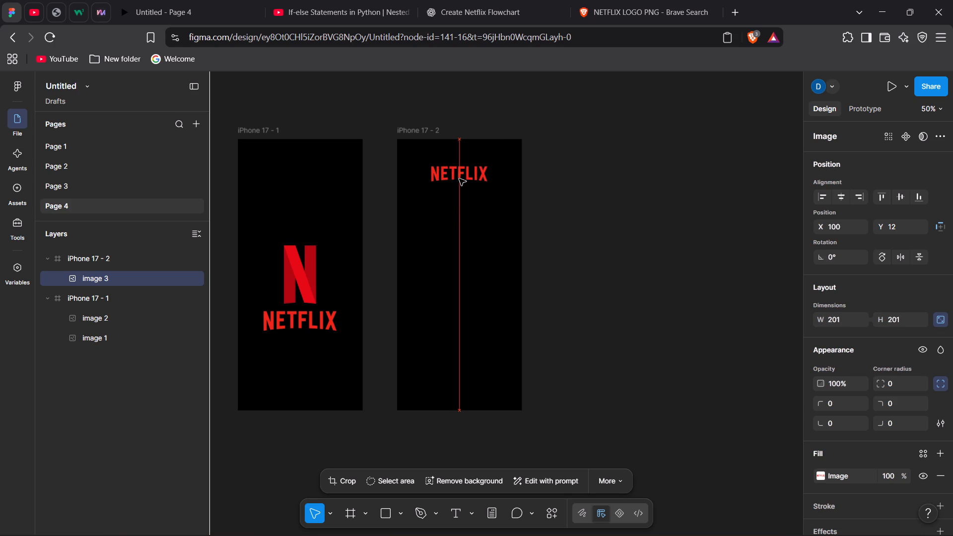
pyautogui.moveTo(459, 179); pyautogui.dragTo(460, 179)
pyautogui.click(593, 197)
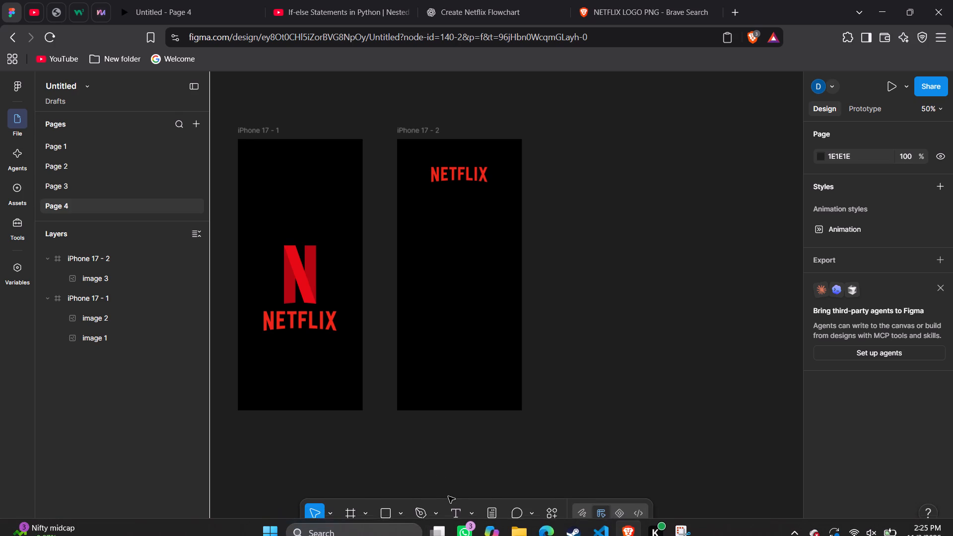
pyautogui.click(452, 517)
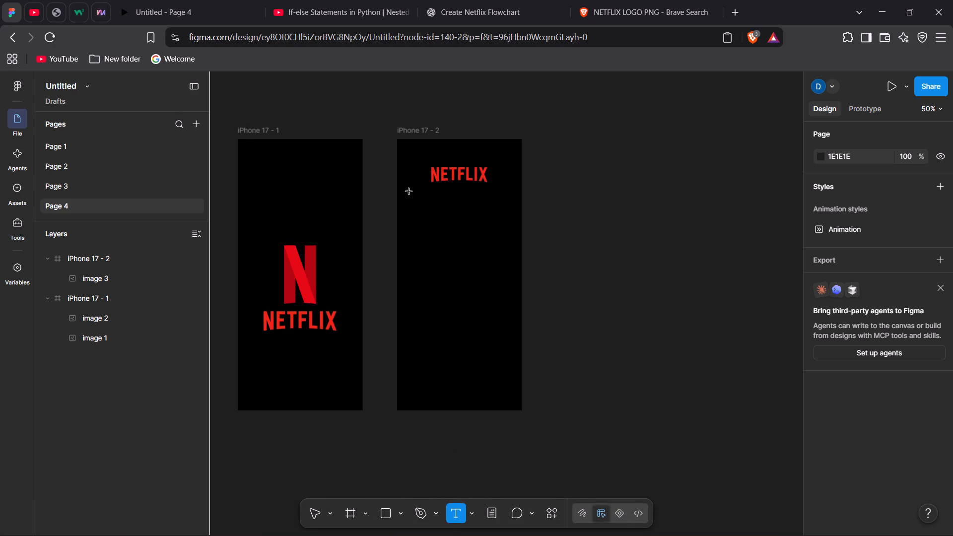
pyautogui.moveTo(407, 194); pyautogui.dragTo(514, 269)
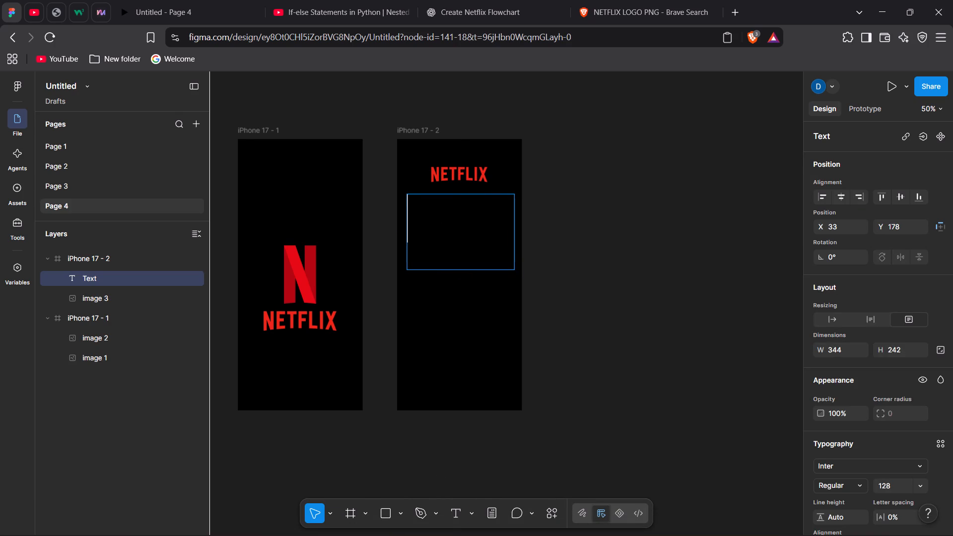
pyautogui.click(924, 488)
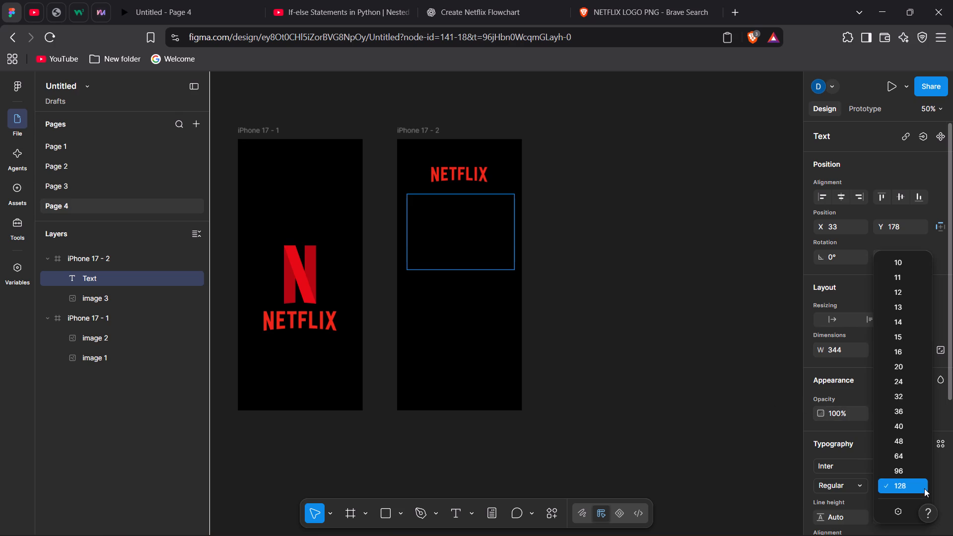
pyautogui.click(908, 441)
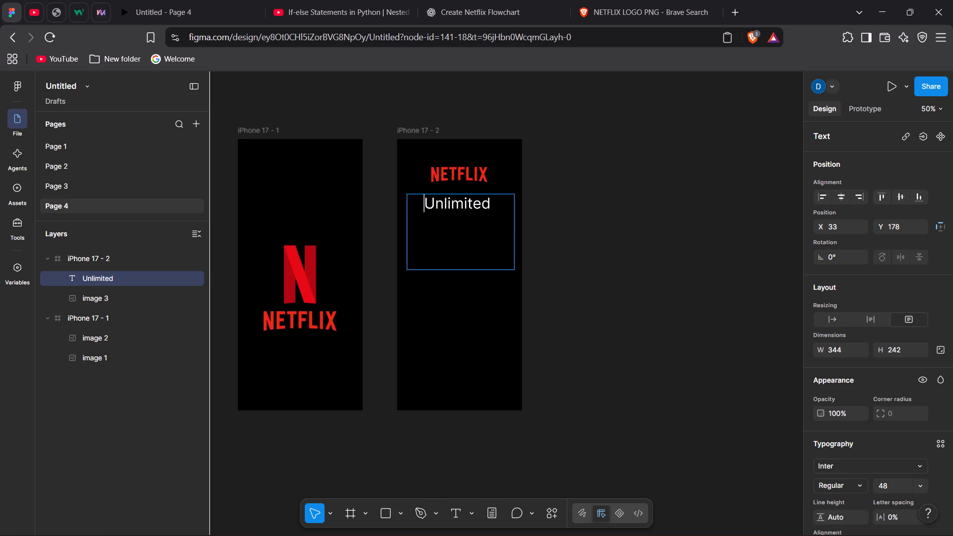
pyautogui.press('space')
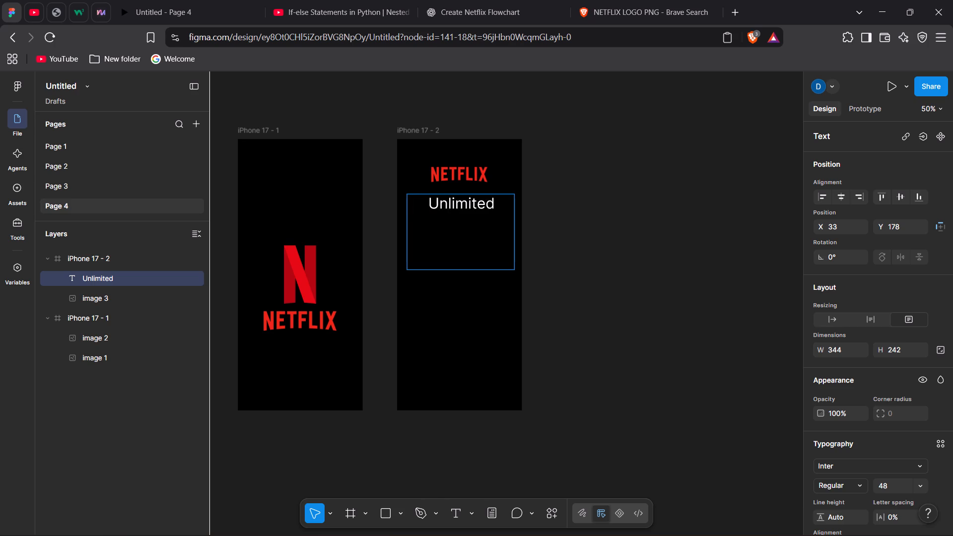
pyautogui.press('BackSpace')
pyautogui.press('space')
# Add a second line below "Unlimited" with the word "Entertermaint".
pyautogui.press('Down')
pyautogui.press('Return')
pyautogui.hotkey('shift', 'e')
pyautogui.write('nter')
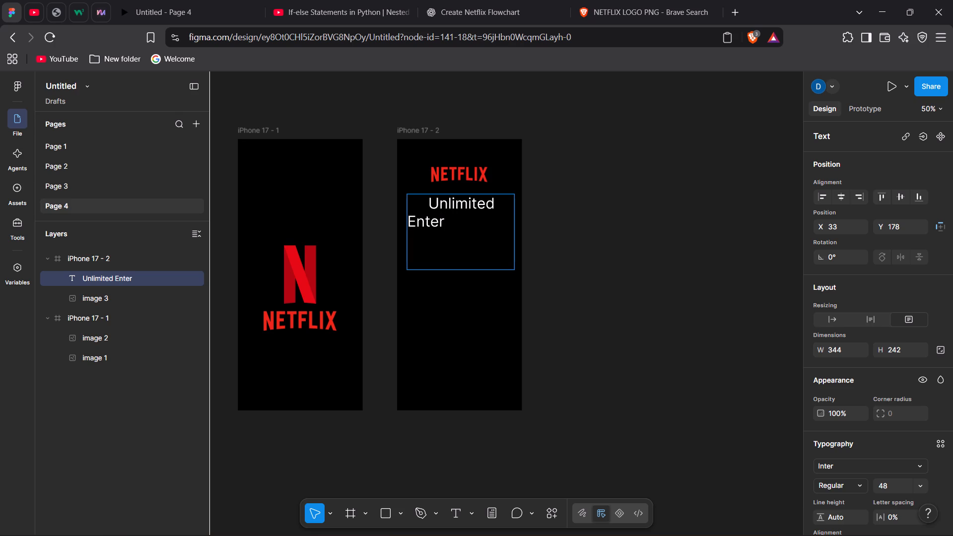
pyautogui.write('terme')
pyautogui.press('BackSpace')
pyautogui.press('a')
pyautogui.press('BackSpace')
pyautogui.press('BackSpace')
pyautogui.press('a')
pyautogui.press('BackSpace')
pyautogui.press('a')
pyautogui.press('BackSpace')
pyautogui.write('mani')
pyautogui.press('BackSpace')
pyautogui.press('Delete')
pyautogui.press('BackSpace')
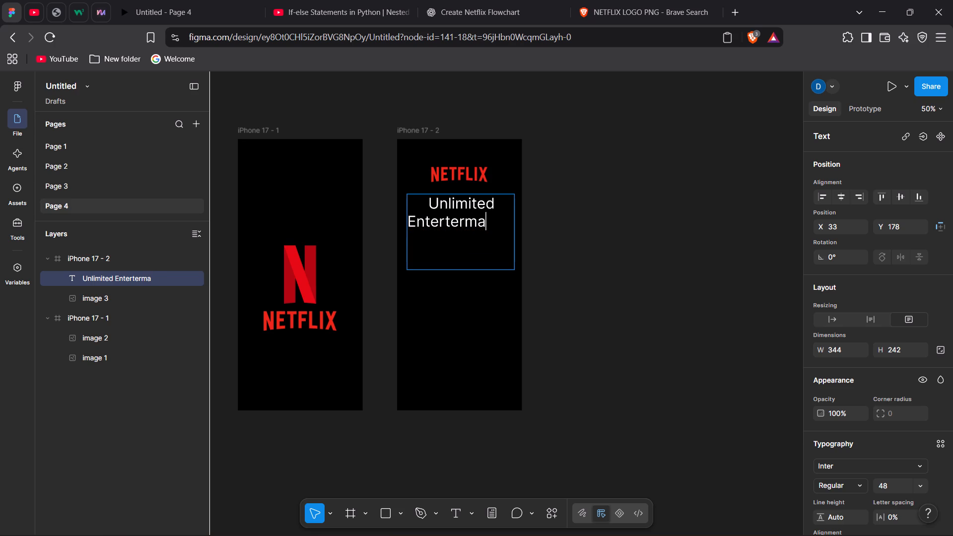
pyautogui.write('int')
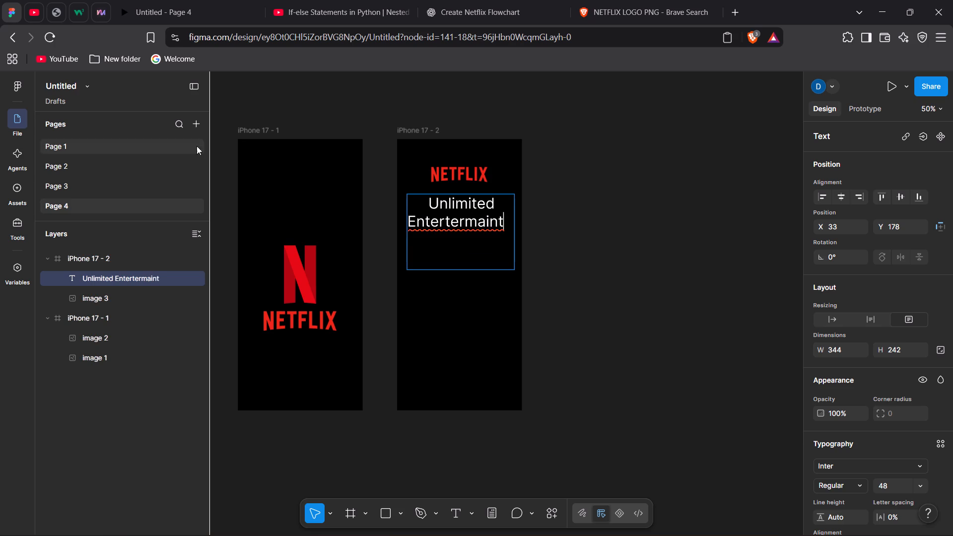
# Check the heading's wording in the ChatGPT mockup and correct the second line in Figma to "Entertainment".
pyautogui.click(644, 0)
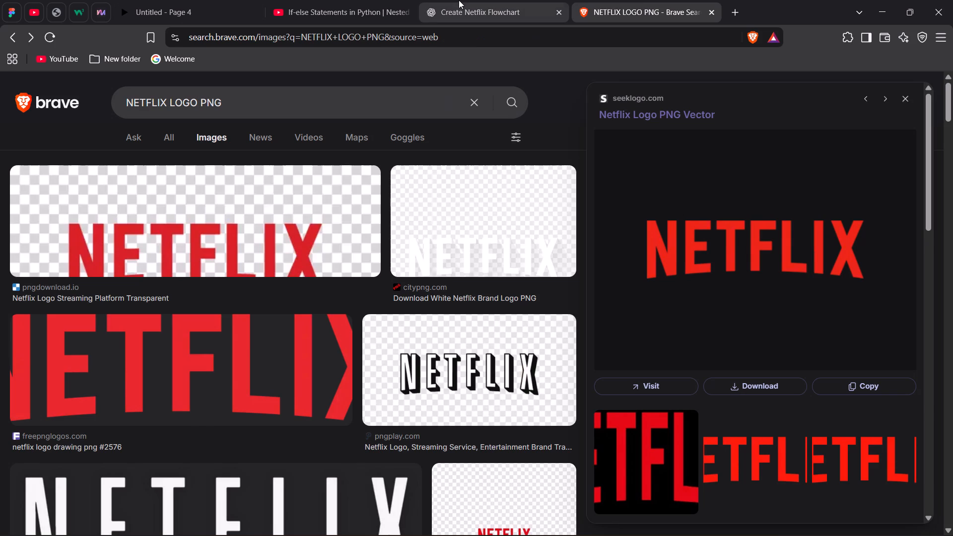
pyautogui.click(459, 0)
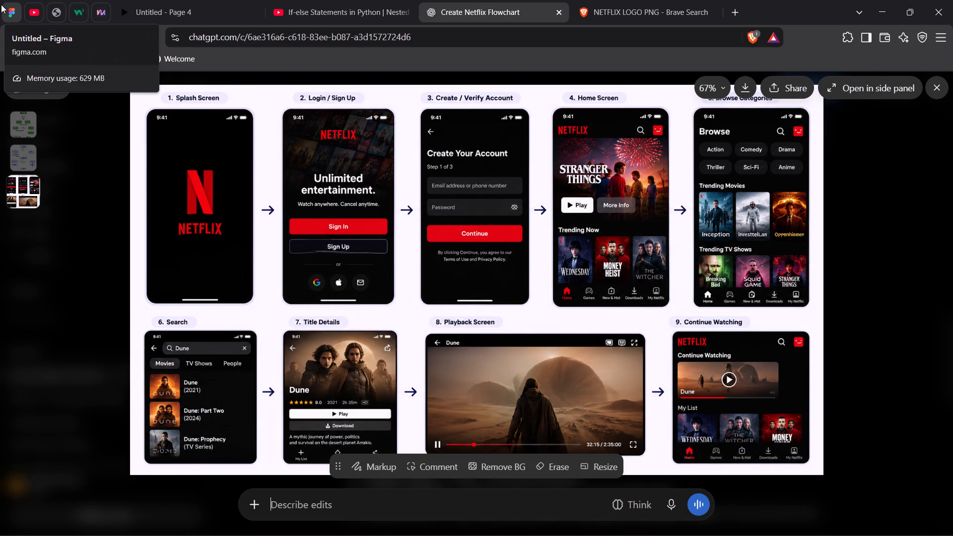
pyautogui.click(1, 4)
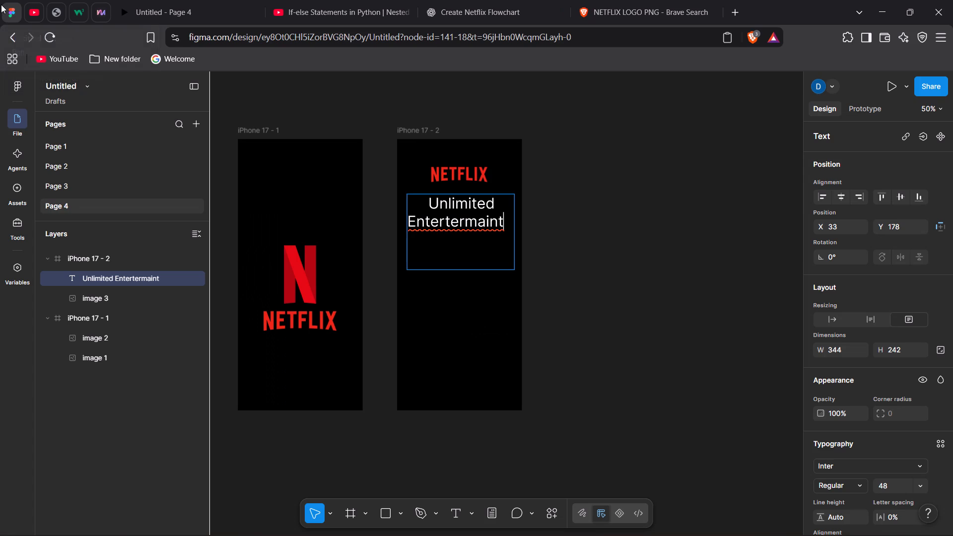
pyautogui.press('BackSpace')
pyautogui.press('BackSpace')
pyautogui.press('BackSpace')
pyautogui.press('BackSpace')
pyautogui.press('BackSpace')
pyautogui.press('BackSpace')
pyautogui.press('BackSpace')
pyautogui.press('BackSpace')
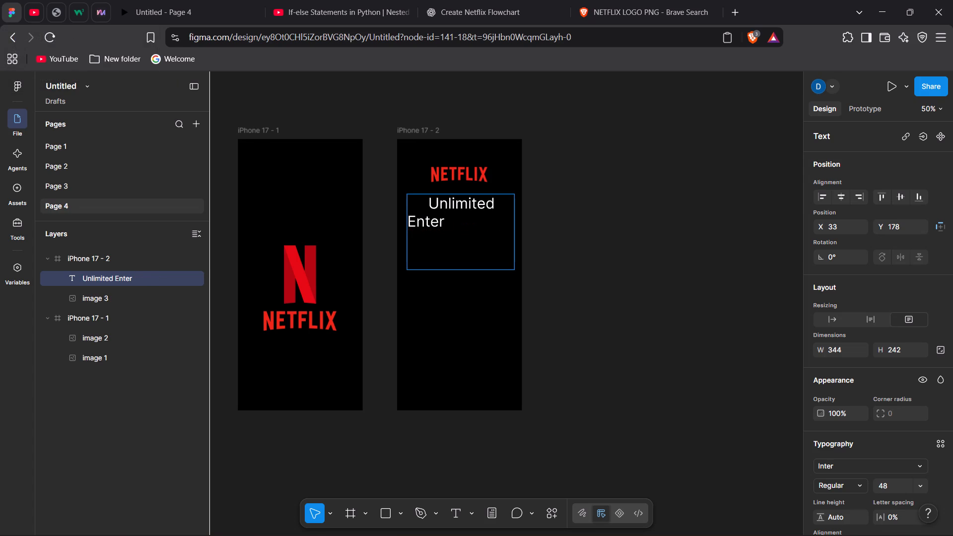
pyautogui.write('tainment')
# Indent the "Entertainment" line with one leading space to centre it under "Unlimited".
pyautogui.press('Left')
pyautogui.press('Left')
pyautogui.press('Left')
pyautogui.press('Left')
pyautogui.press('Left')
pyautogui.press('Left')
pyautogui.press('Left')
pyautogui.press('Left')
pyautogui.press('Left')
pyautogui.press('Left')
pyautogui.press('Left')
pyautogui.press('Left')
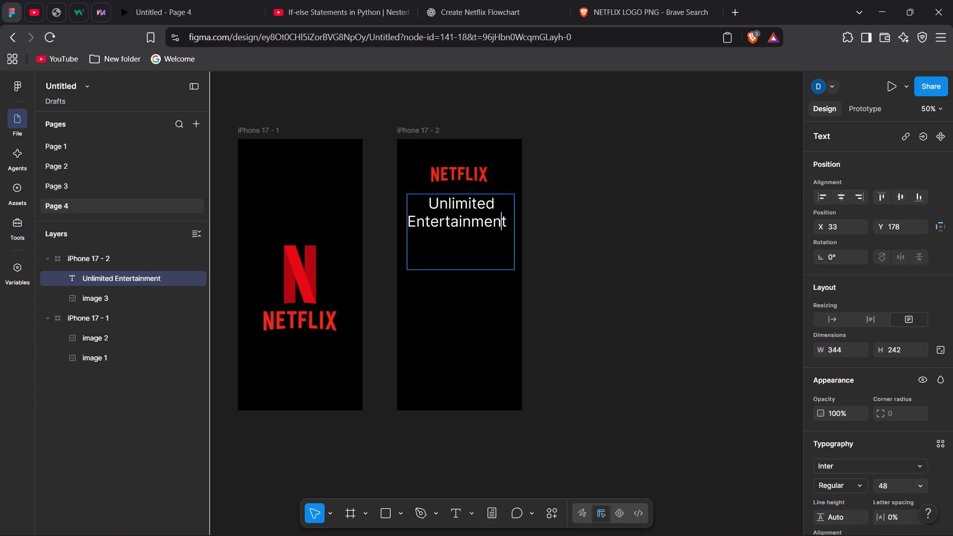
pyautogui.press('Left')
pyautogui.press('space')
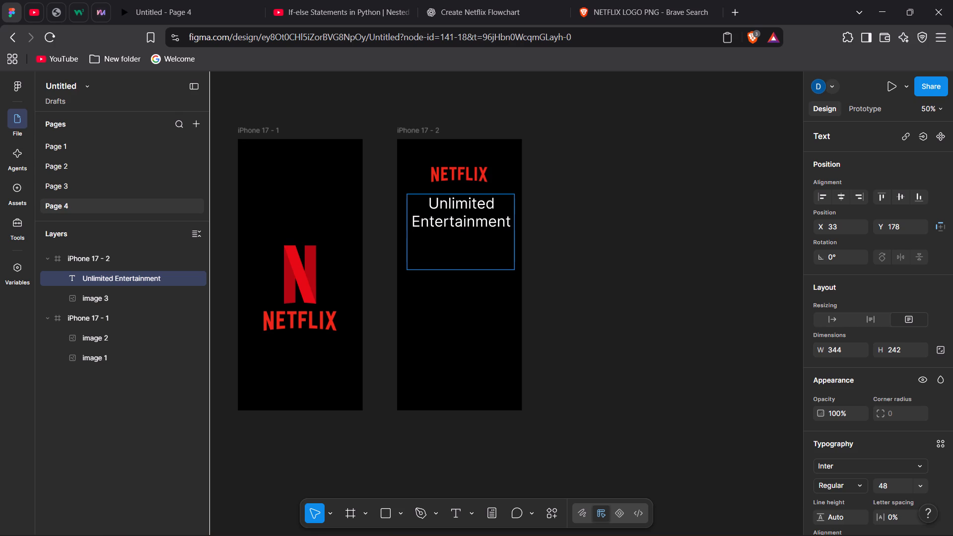
# Compare the heading with the ChatGPT mockup and change its second line in Figma to "entertainment." with a lowercase e and full stop.
pyautogui.click(486, 0)
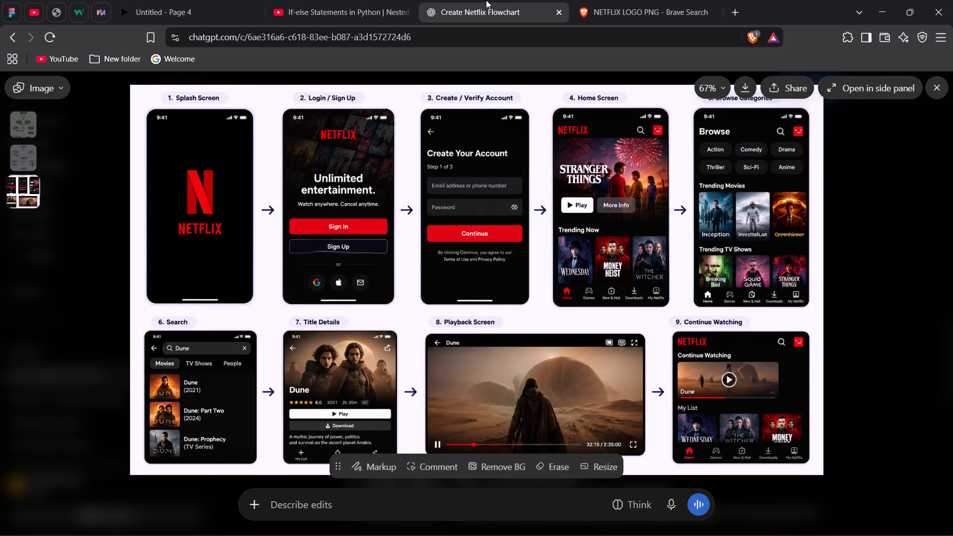
pyautogui.click(617, 5)
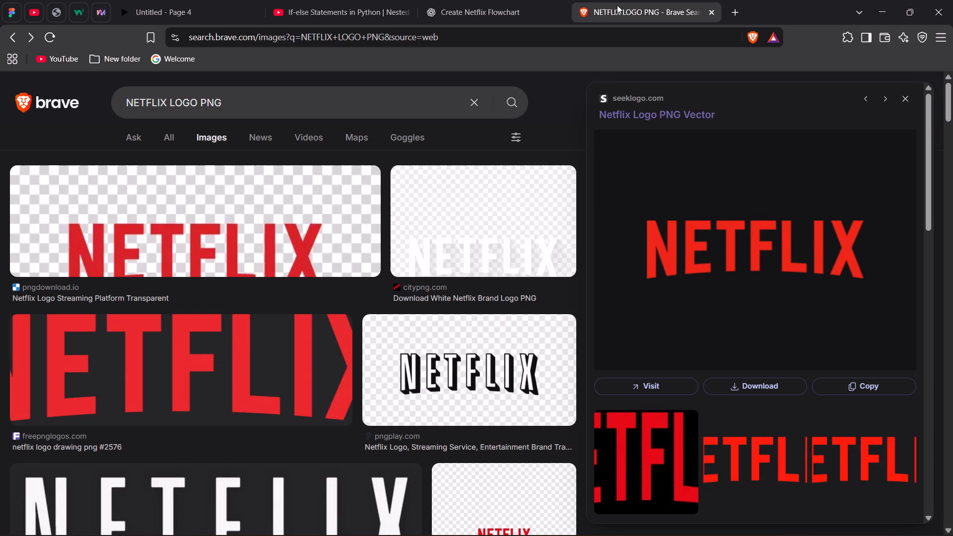
pyautogui.click(440, 0)
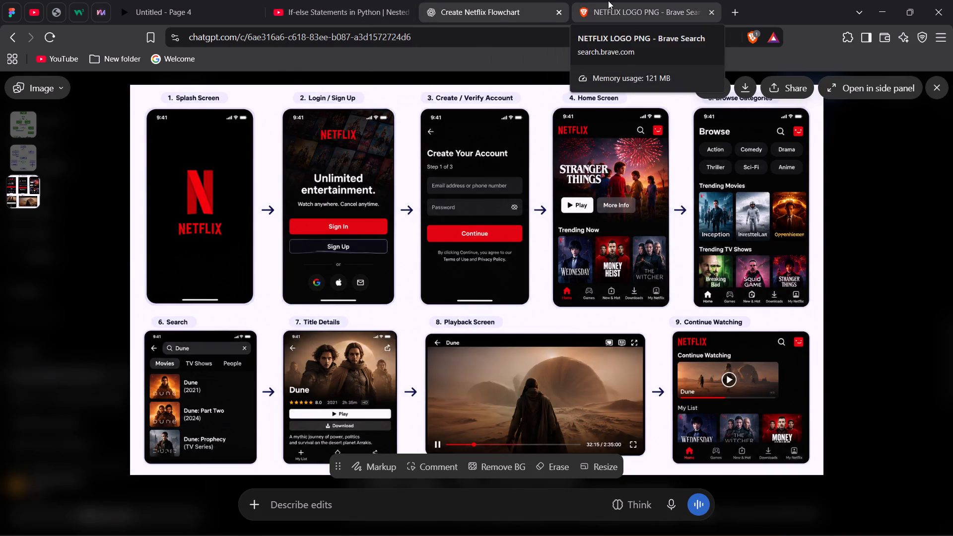
pyautogui.click(0, 0)
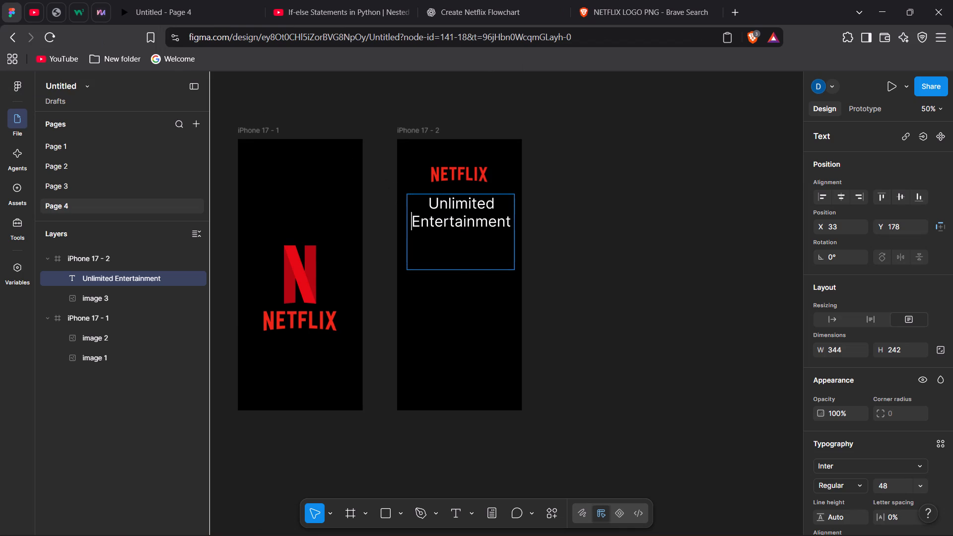
pyautogui.click(419, 224)
pyautogui.press('BackSpace')
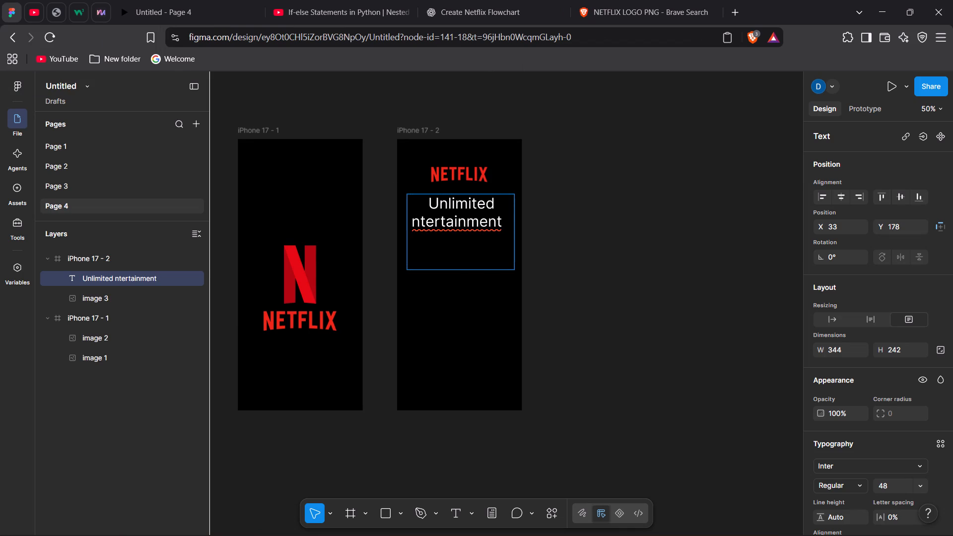
pyautogui.press('e')
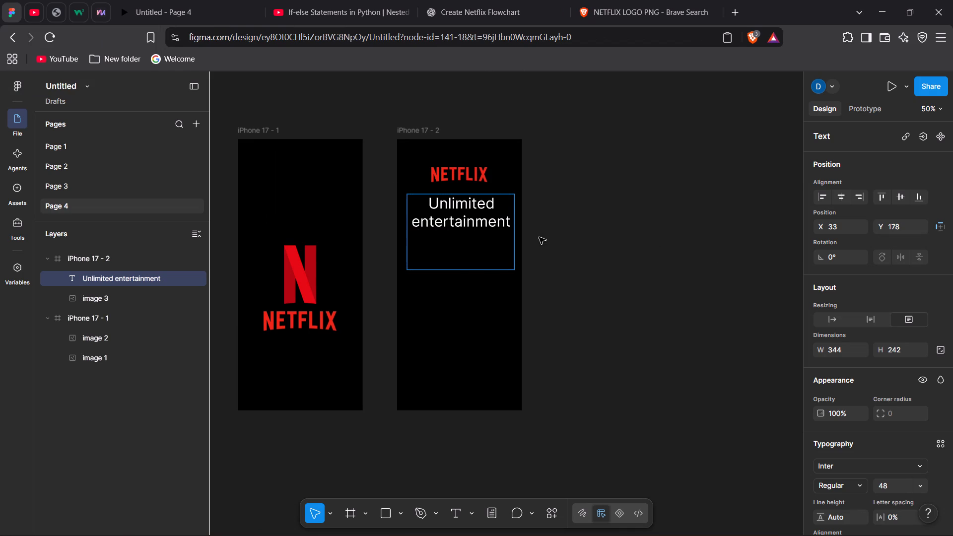
pyautogui.click(512, 222)
pyautogui.press('.')
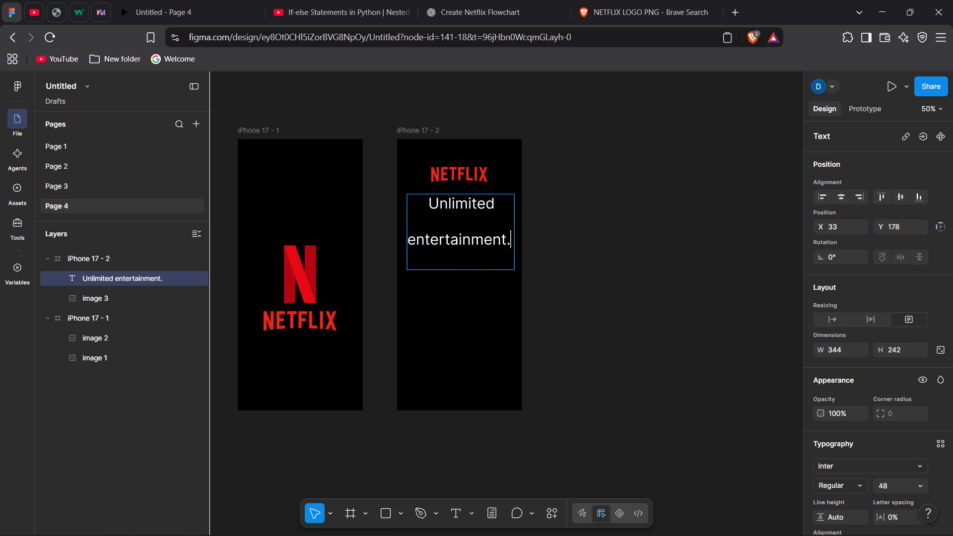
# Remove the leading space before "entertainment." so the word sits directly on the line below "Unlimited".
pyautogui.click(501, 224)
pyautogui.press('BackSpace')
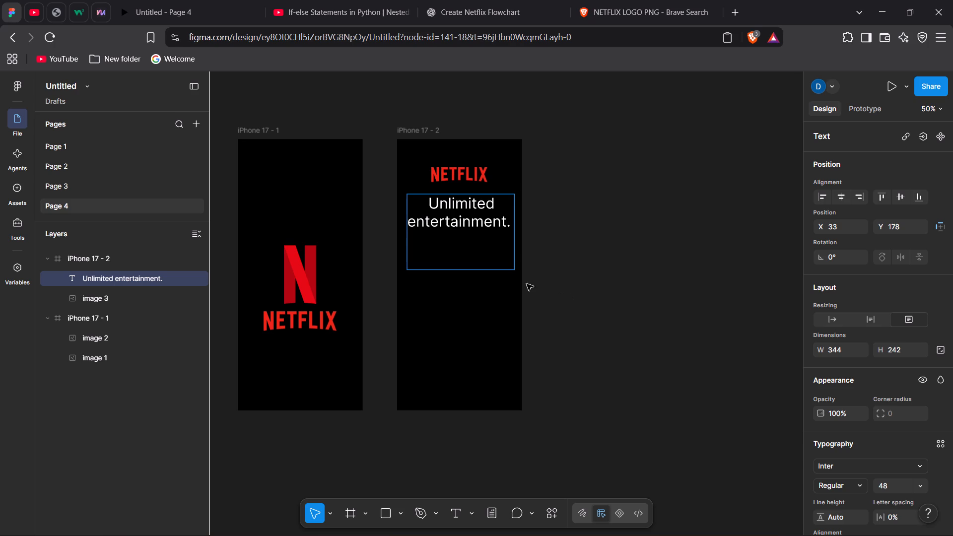
# Apply a Texture effect to the whole "Unlimited entertainment." heading on the iPhone 17 - 2 frame.
pyautogui.moveTo(511, 224); pyautogui.dragTo(431, 201)
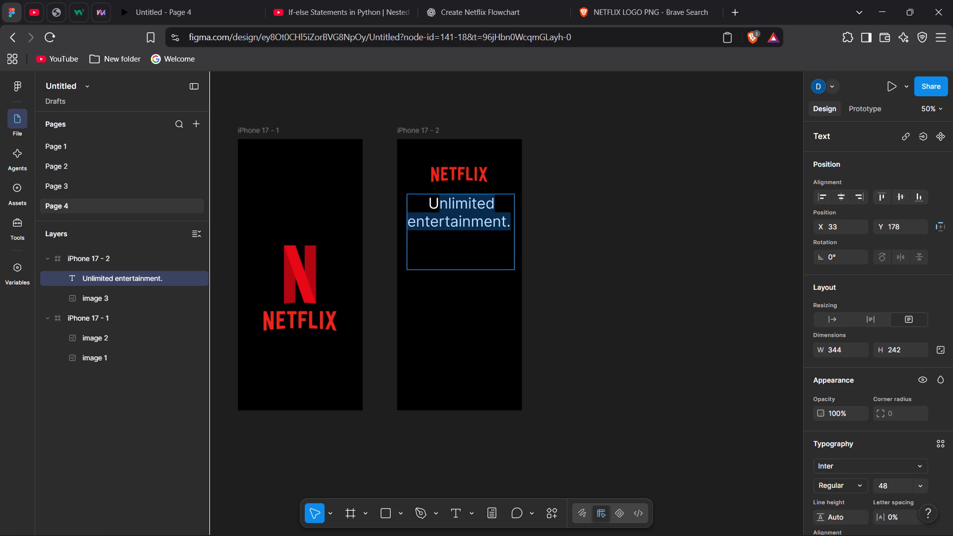
pyautogui.moveTo(431, 201); pyautogui.dragTo(426, 197)
pyautogui.scroll(-5, 872, 366)
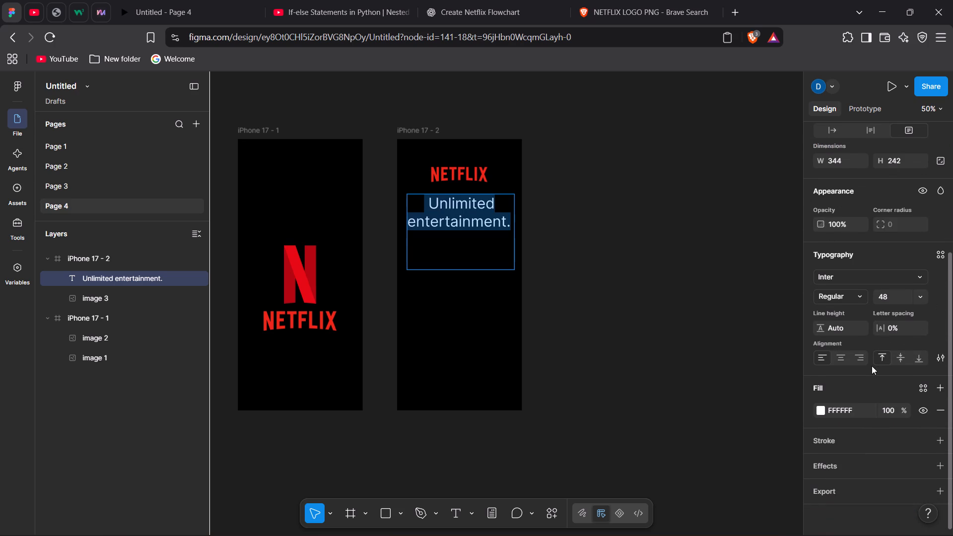
pyautogui.scroll(-1, 872, 366)
pyautogui.click(943, 468)
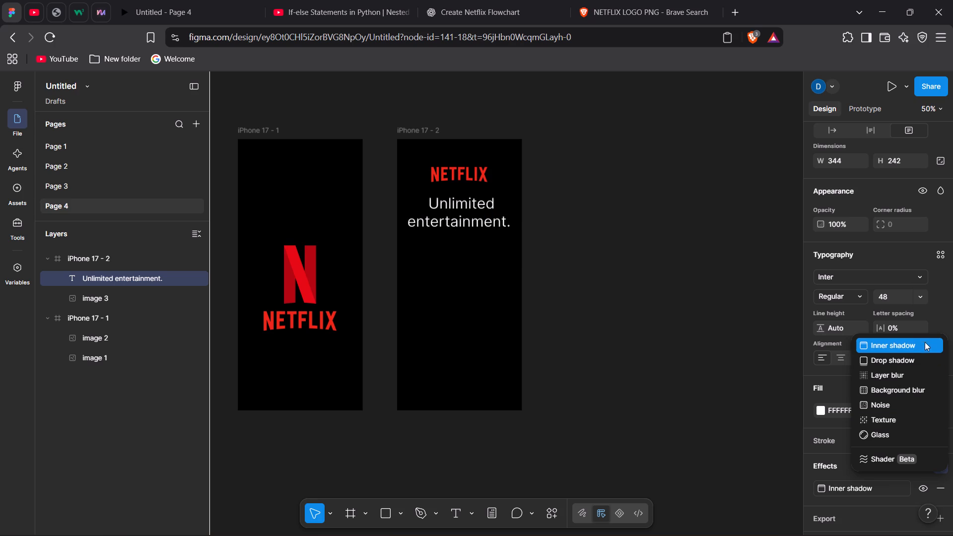
pyautogui.click(917, 414)
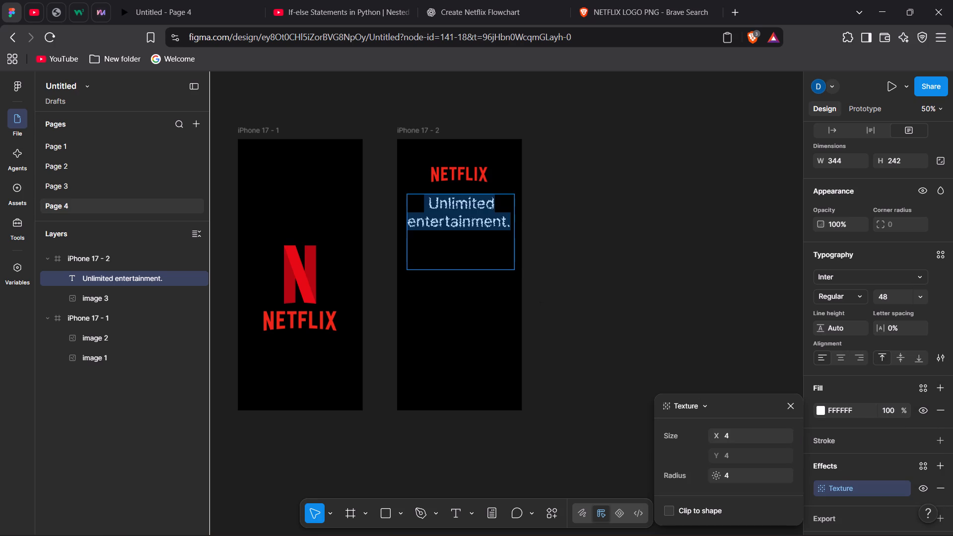
pyautogui.click(635, 292)
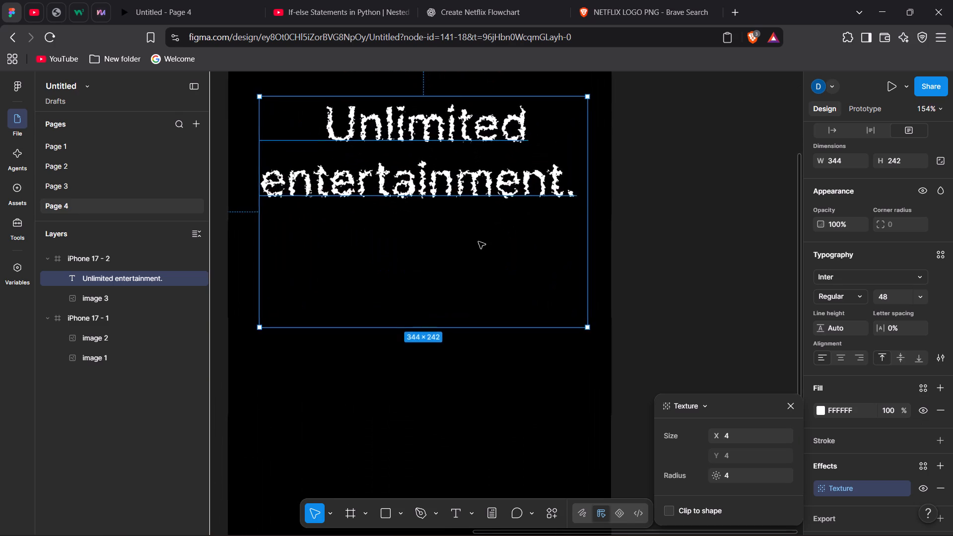
pyautogui.click(654, 259)
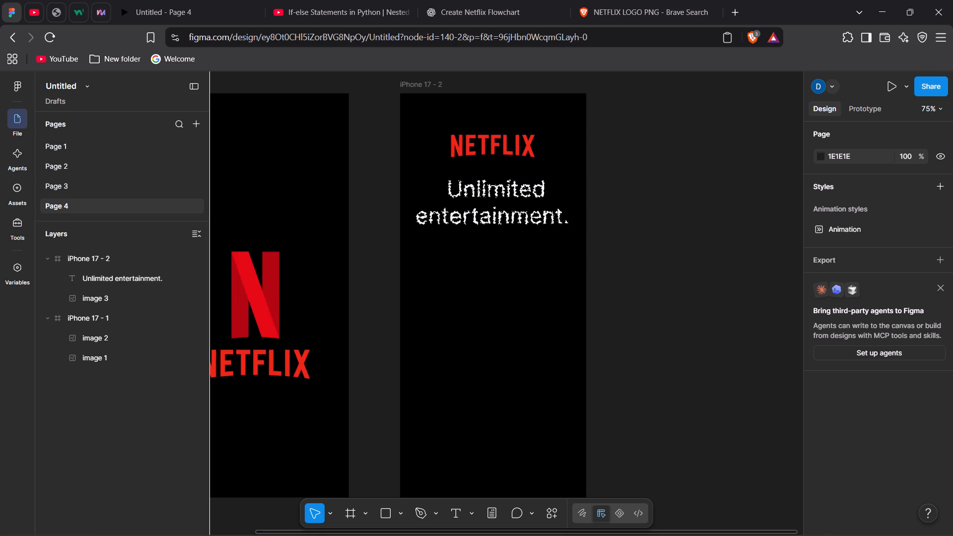
pyautogui.click(477, 0)
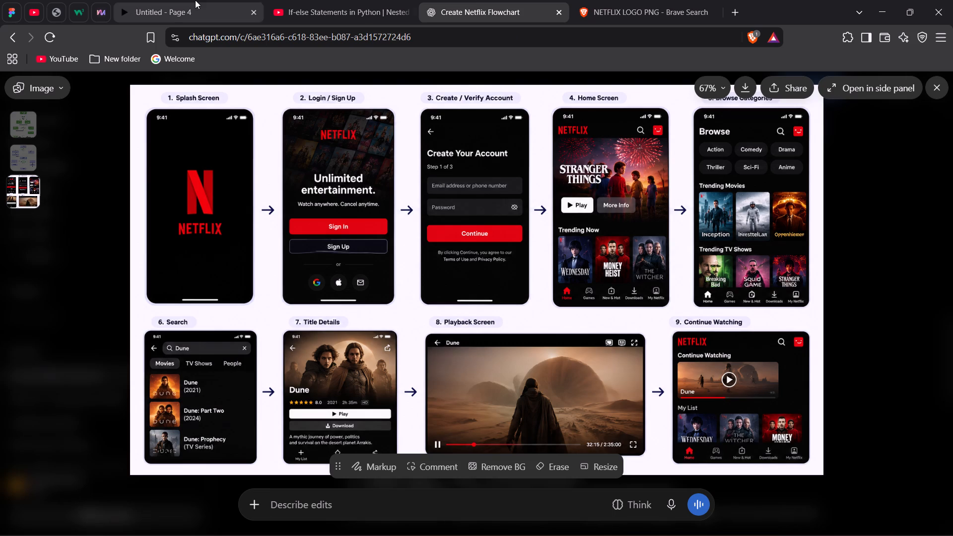
pyautogui.click(10, 4)
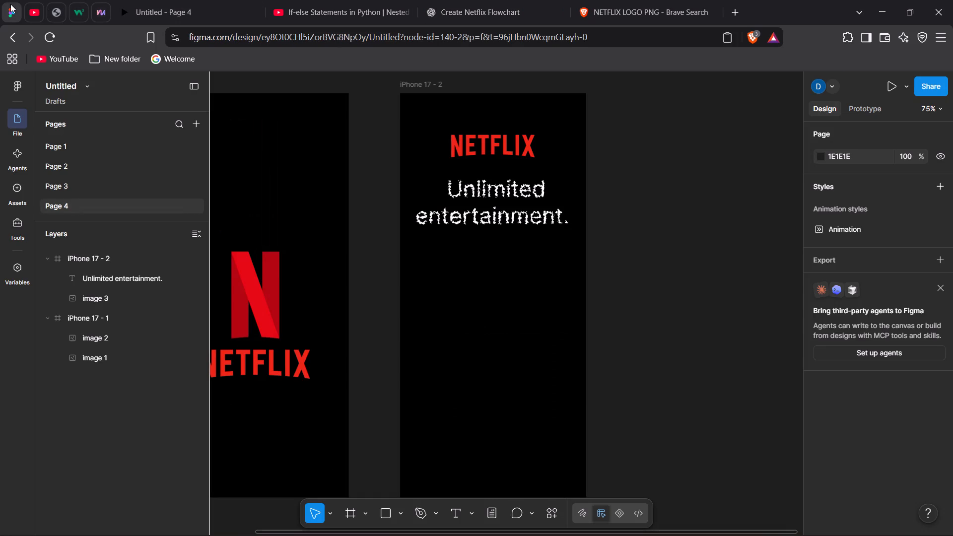
pyautogui.click(455, 520)
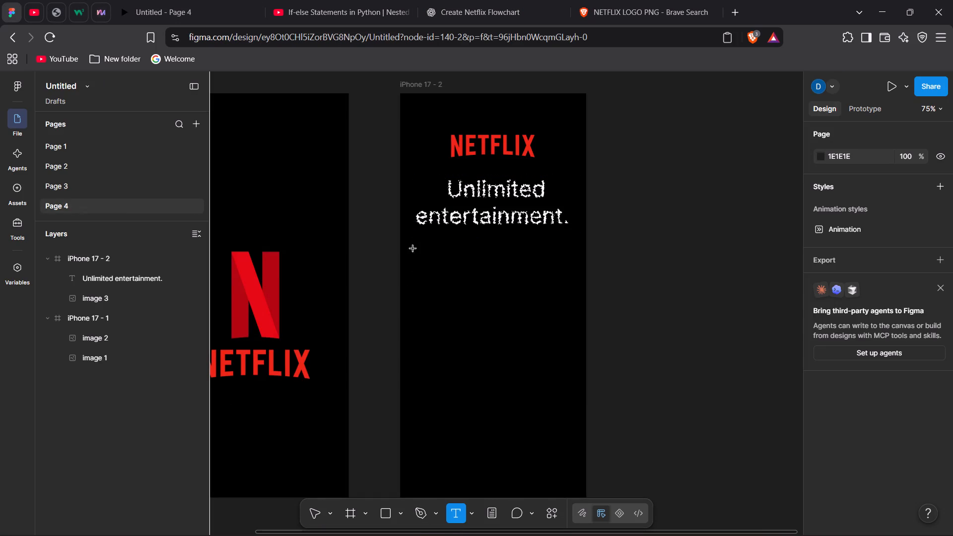
pyautogui.moveTo(401, 241); pyautogui.dragTo(583, 278)
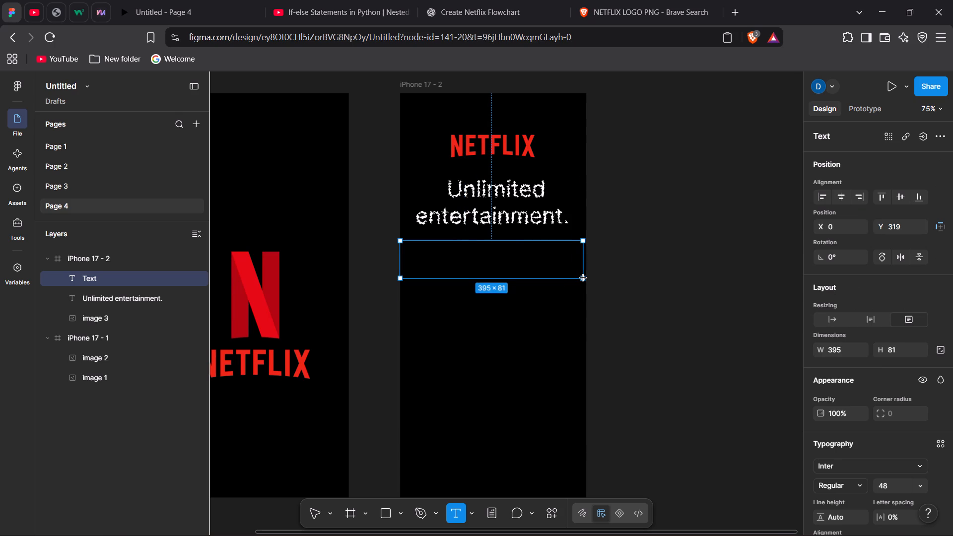
pyautogui.moveTo(583, 278); pyautogui.dragTo(580, 263)
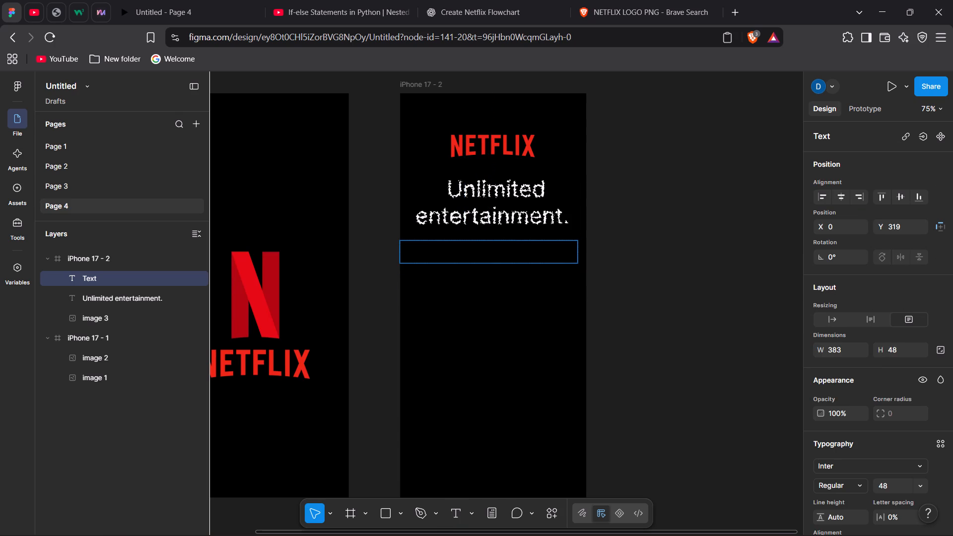
pyautogui.press('w')
pyautogui.press('BackSpace')
pyautogui.hotkey('shift', 'w')
pyautogui.write('atch anywhere ,')
pyautogui.press('space')
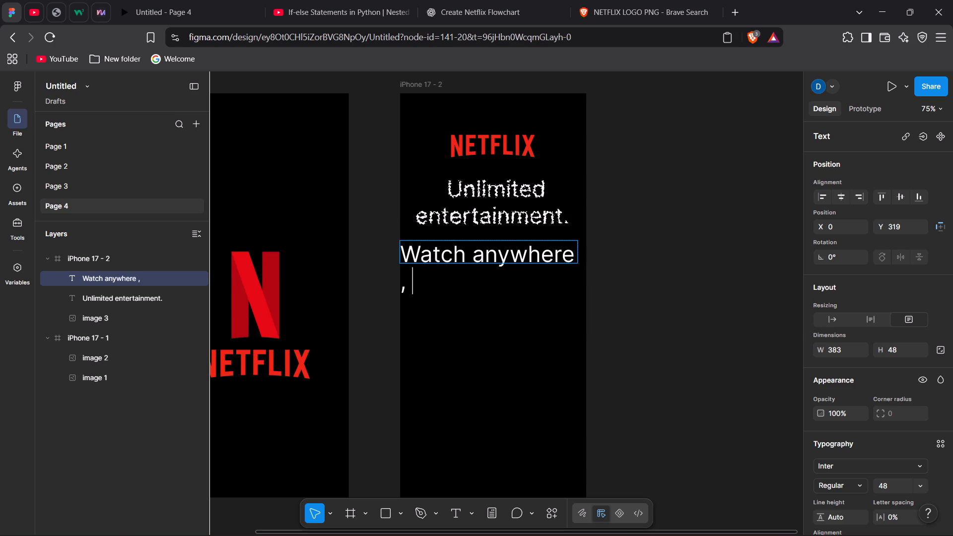
pyautogui.press('BackSpace')
pyautogui.write('cancel anytime.')
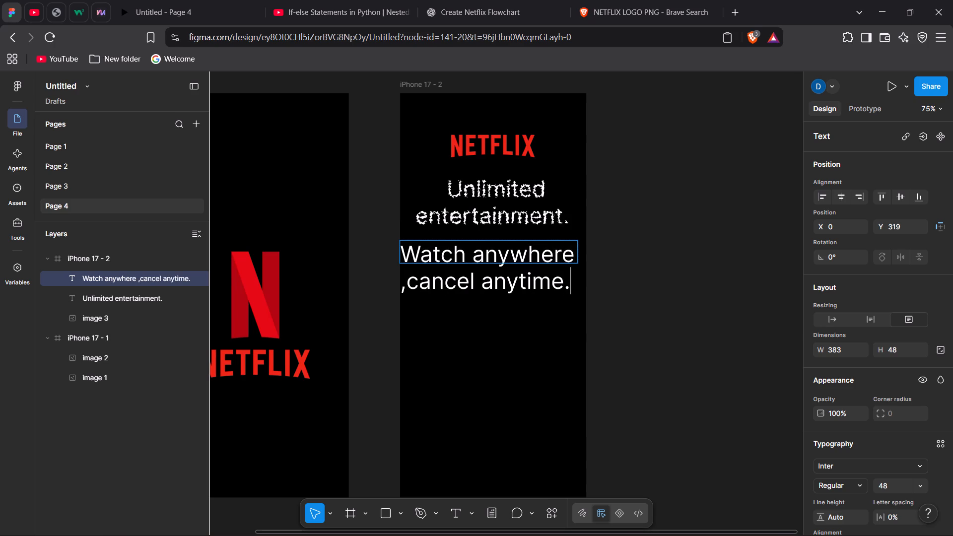
# Move the tagline text box closer beneath the heading, to about X 11, Y 303.
pyautogui.moveTo(568, 283); pyautogui.dragTo(411, 252)
pyautogui.moveTo(411, 252); pyautogui.dragTo(441, 242)
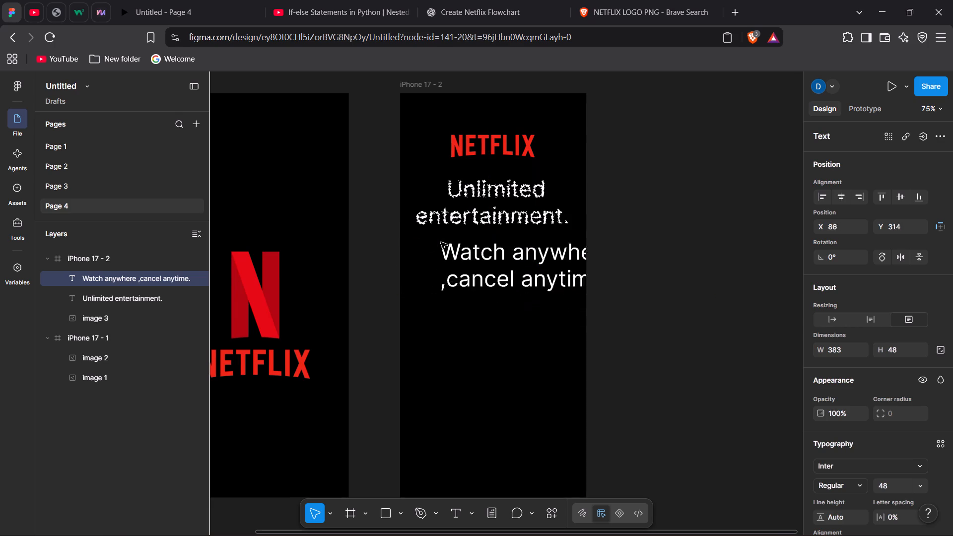
pyautogui.moveTo(441, 242); pyautogui.dragTo(417, 247)
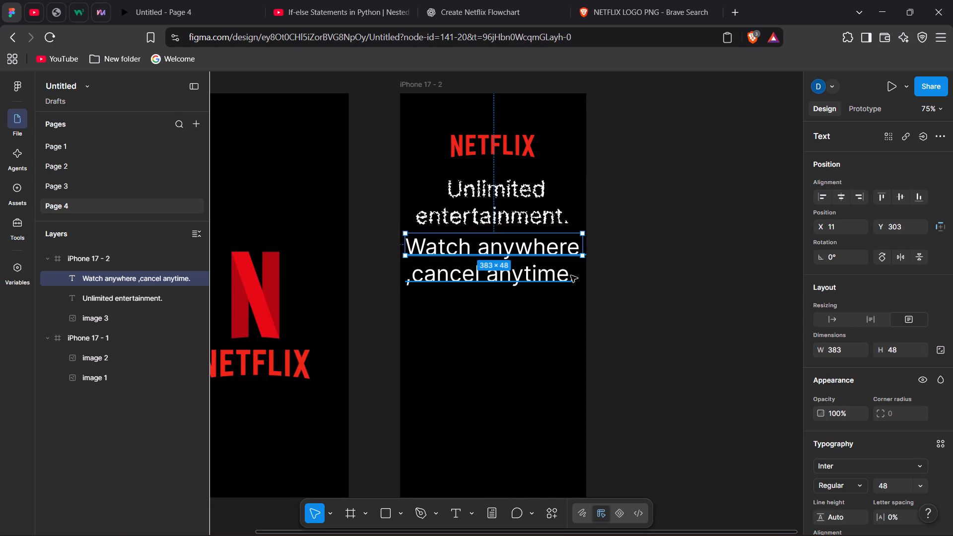
# Set the font size of the whole "Watch anywhere ,cancel anytime." tagline to 20.
pyautogui.doubleClick(550, 250)
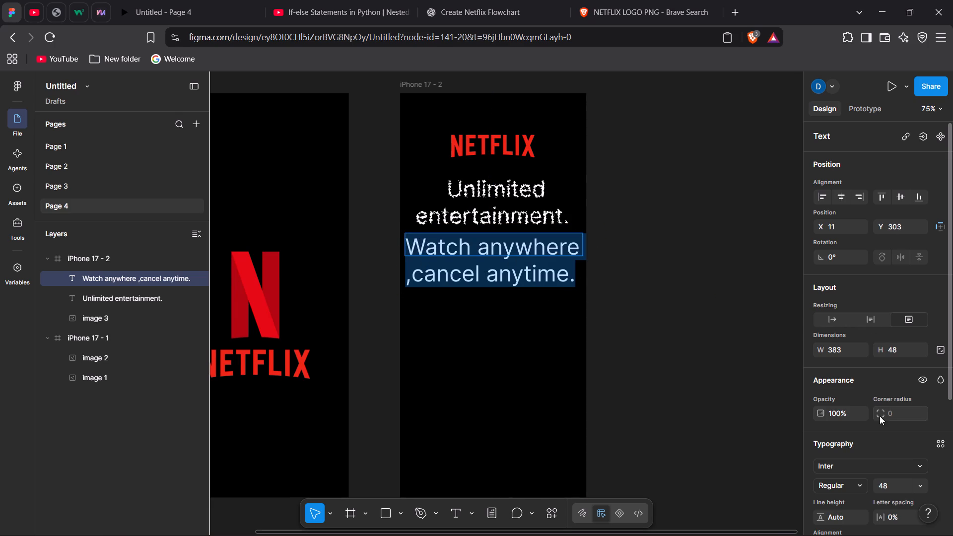
pyautogui.click(919, 488)
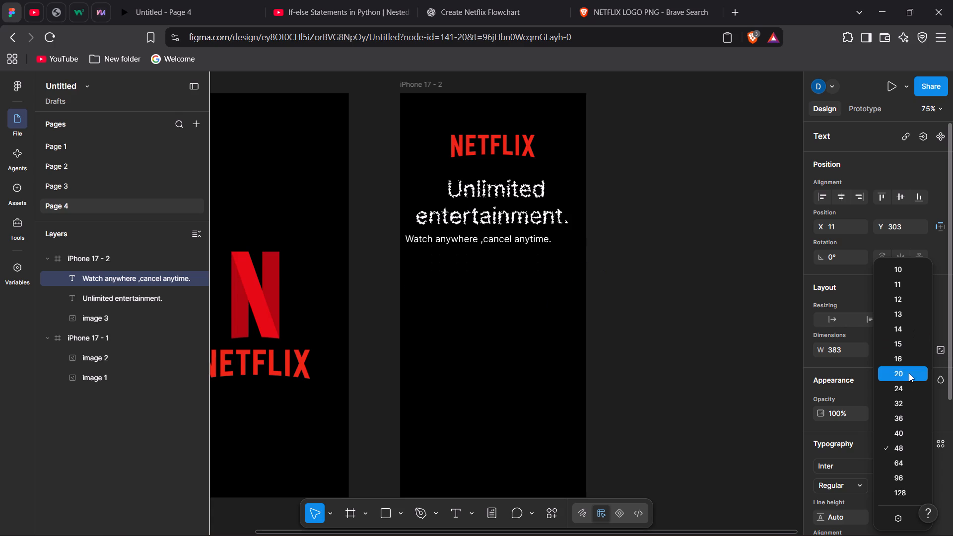
pyautogui.click(909, 373)
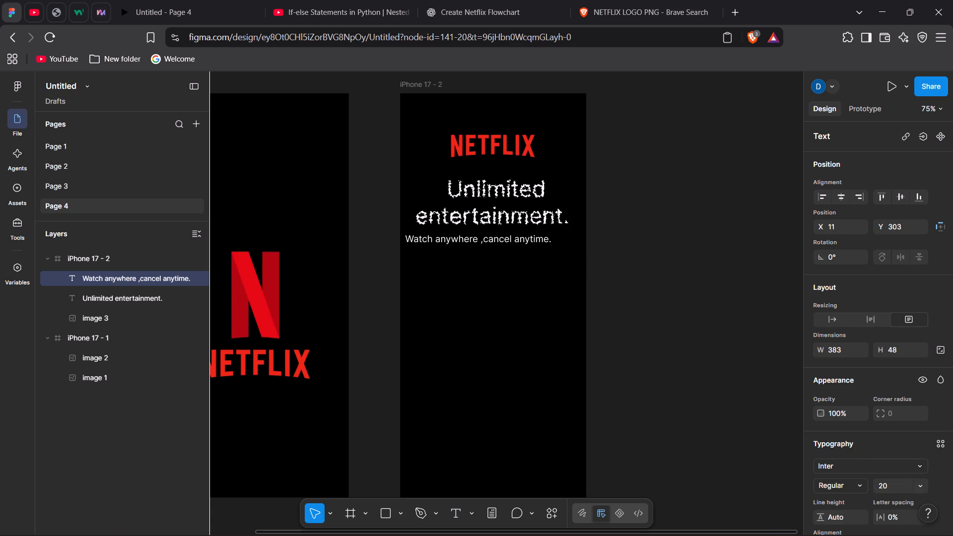
# Indent the "Watch anywhere ,cancel anytime." tagline with five leading spaces to centre it under the heading.
pyautogui.click(404, 243)
pyautogui.click(406, 241)
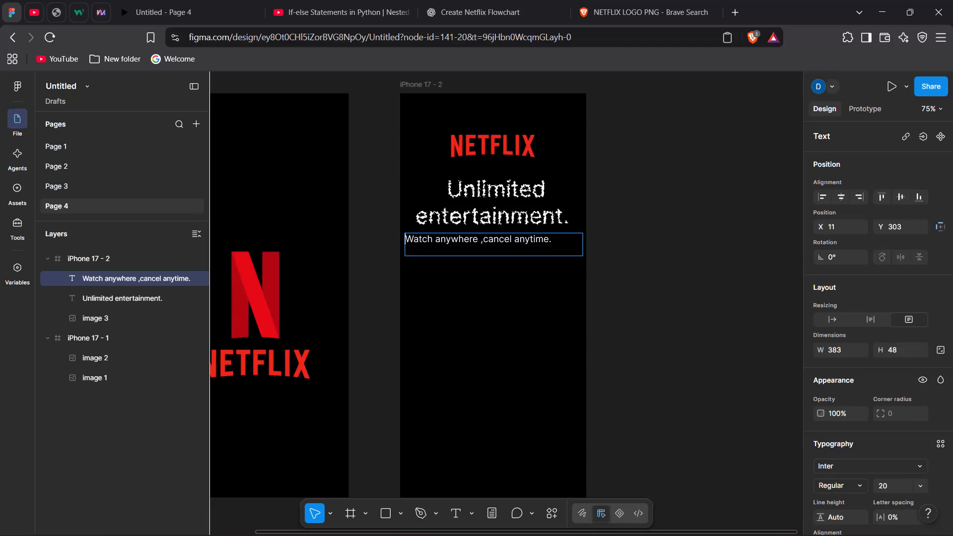
pyautogui.press('space')
pyautogui.press('space')
pyautogui.press('space')
pyautogui.press('space')
pyautogui.press('space')
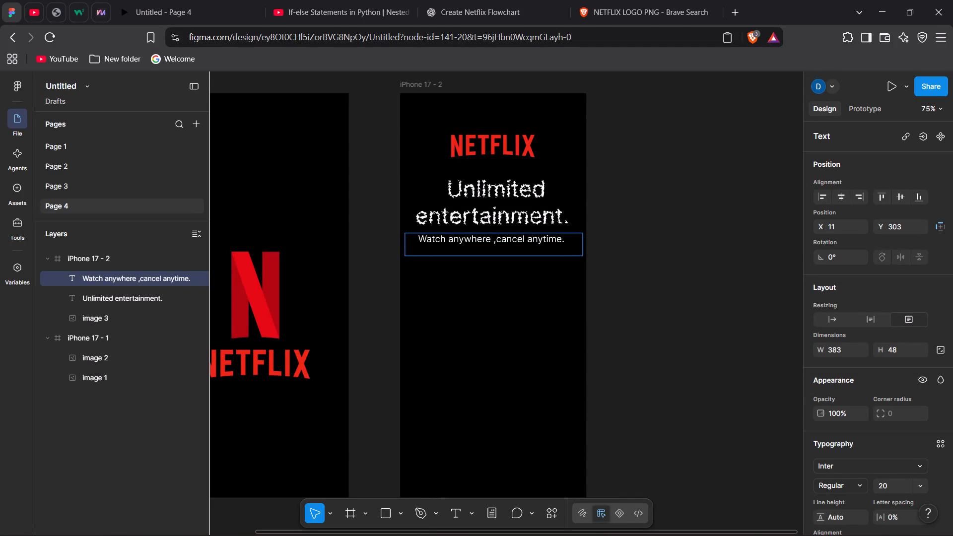
pyautogui.press('space')
pyautogui.press('BackSpace')
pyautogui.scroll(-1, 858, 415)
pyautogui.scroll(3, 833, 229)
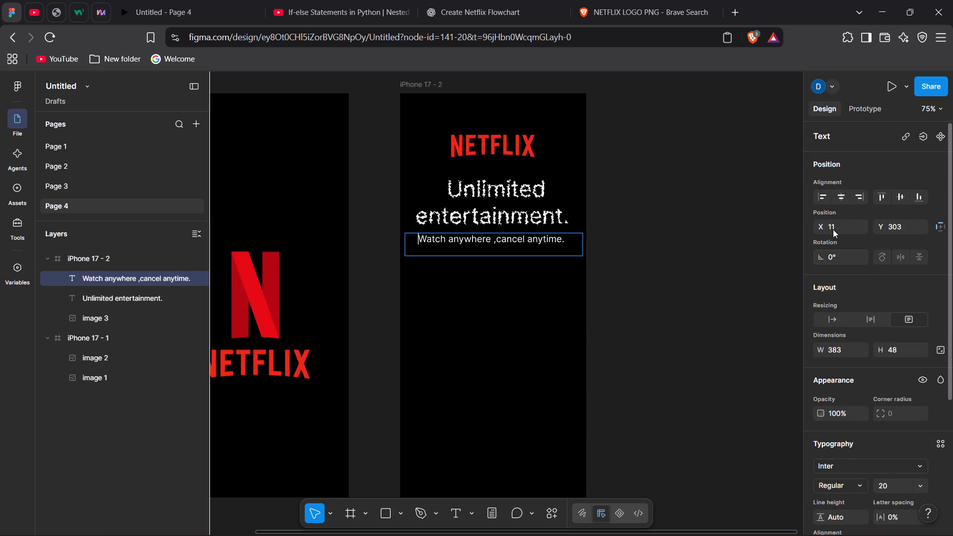
# Align the "Watch anywhere ,cancel anytime." text box to the horizontal centre of the iPhone 17 - 2 frame.
pyautogui.click(842, 199)
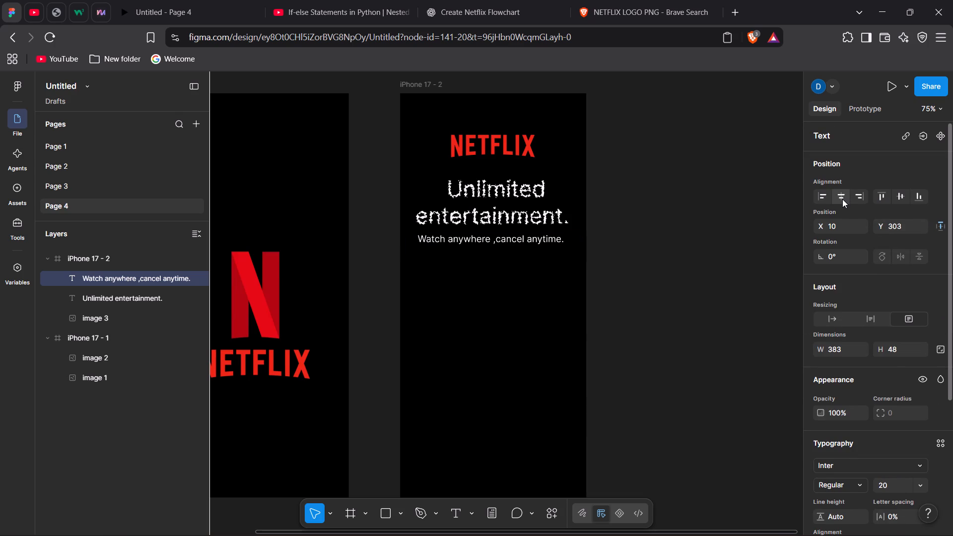
pyautogui.click(842, 199)
pyautogui.click(858, 201)
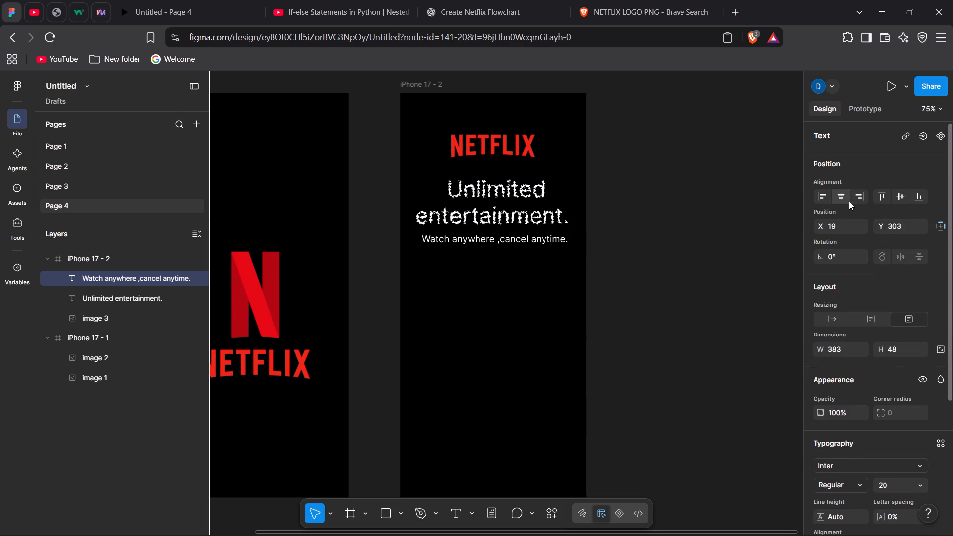
pyautogui.click(841, 200)
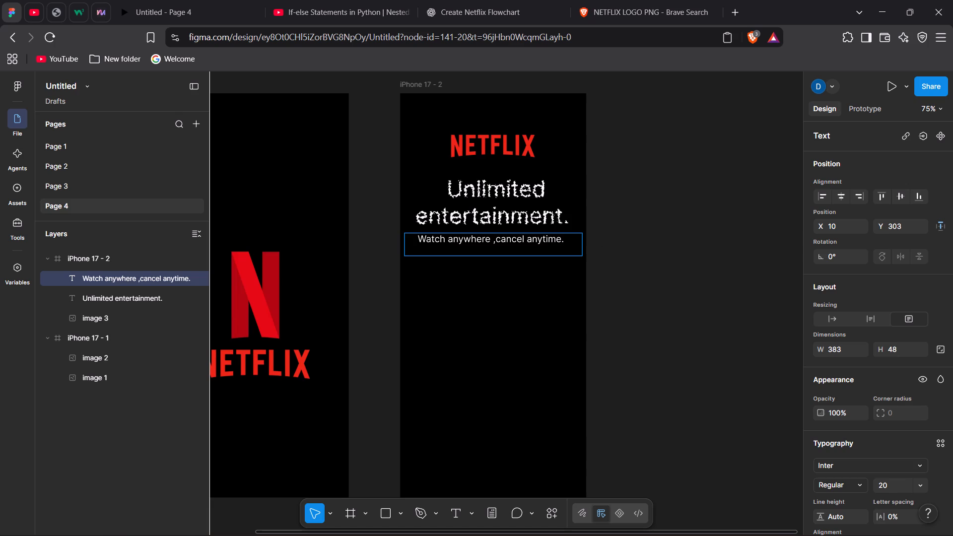
# Browse the font previews and set the "Watch anywhere ,cancel anytime." tagline's font to Kanit.
pyautogui.moveTo(564, 240); pyautogui.dragTo(409, 245)
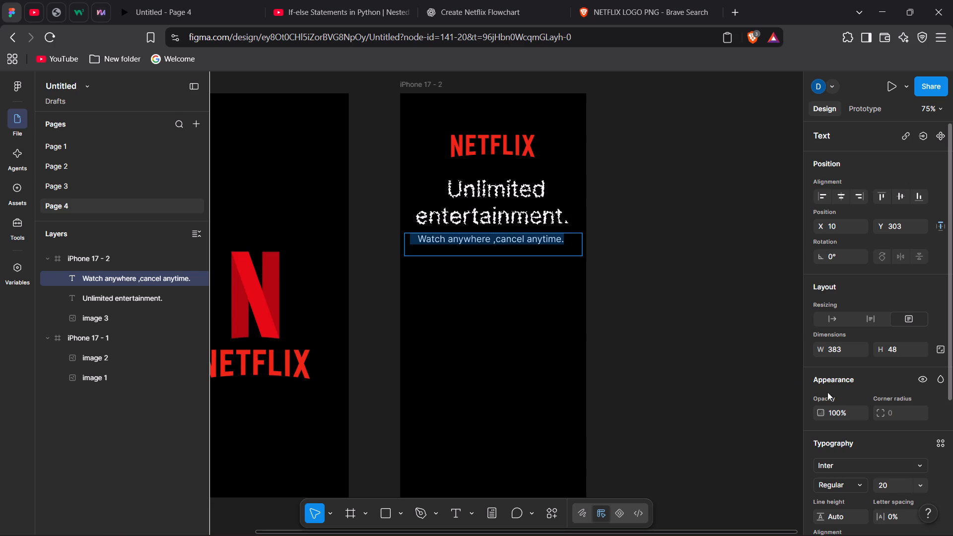
pyautogui.scroll(-1, 898, 468)
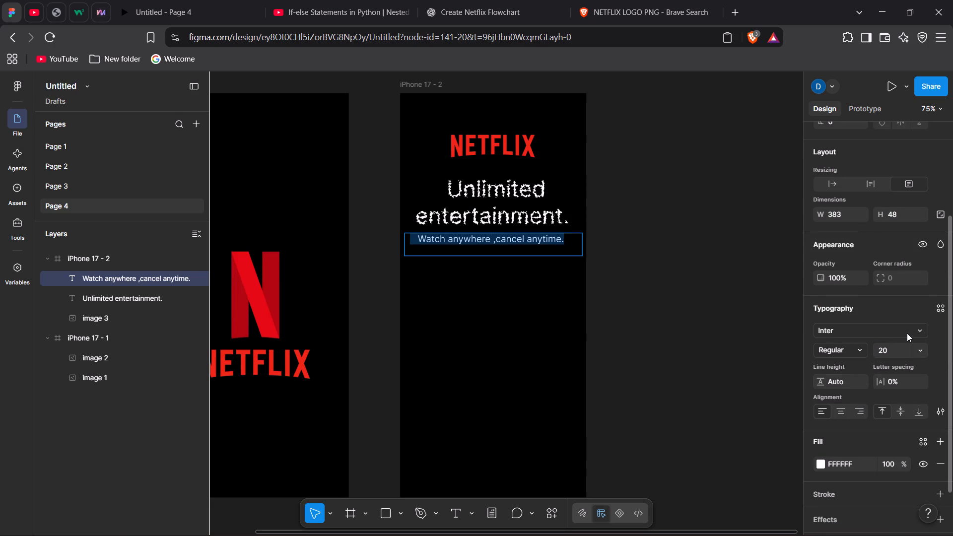
pyautogui.click(907, 333)
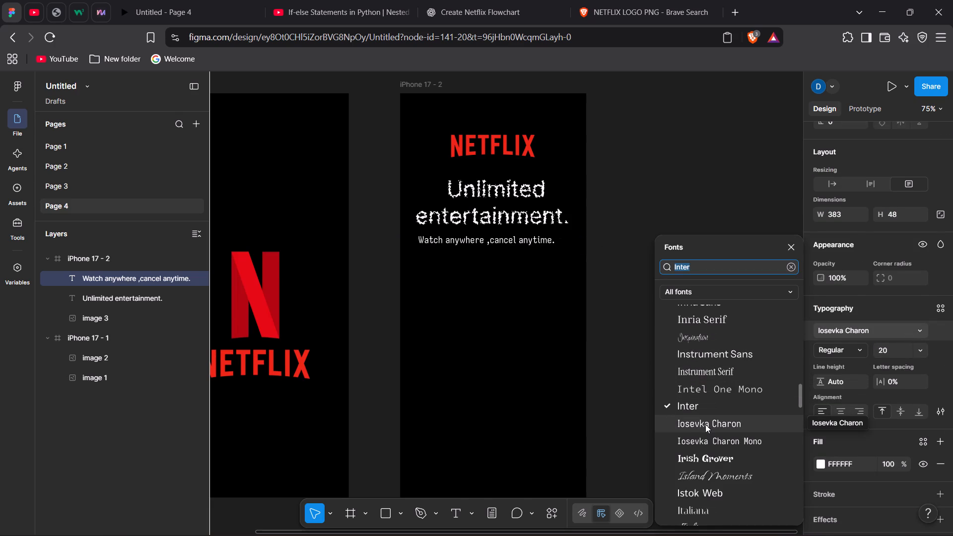
pyautogui.scroll(-1, 702, 459)
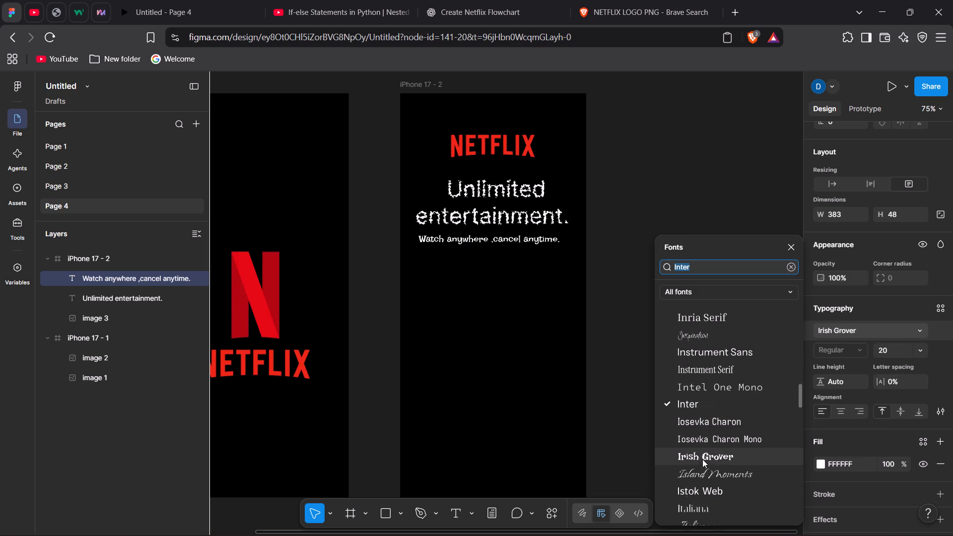
pyautogui.scroll(-1, 702, 459)
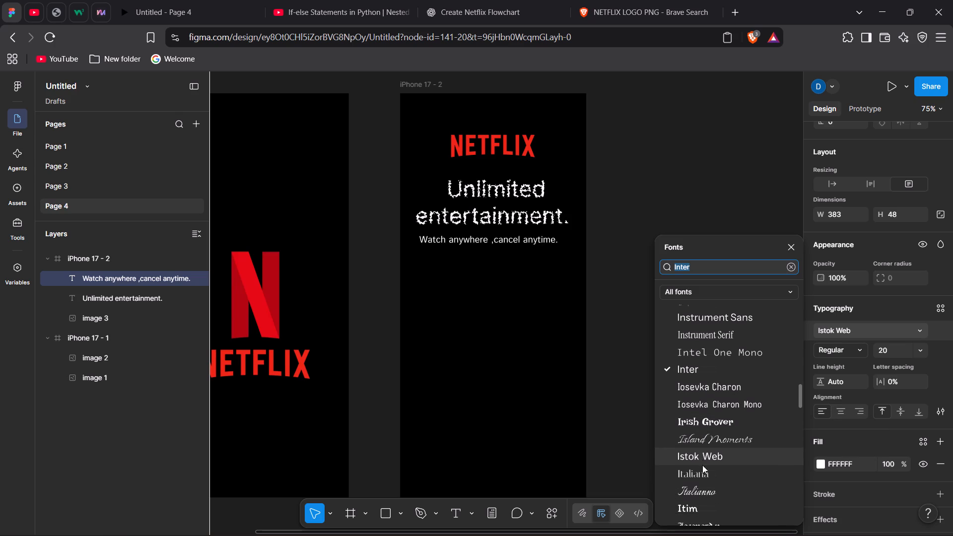
pyautogui.scroll(-1, 702, 479)
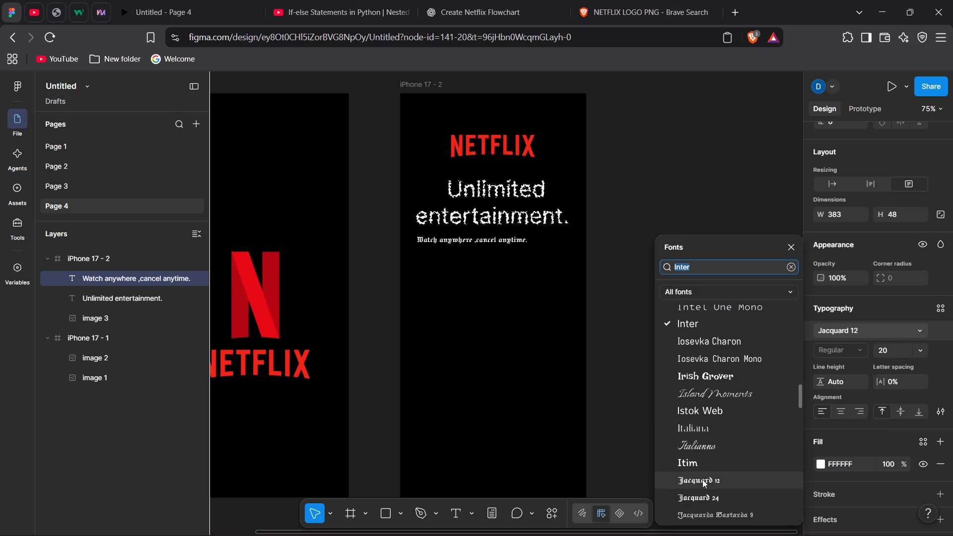
pyautogui.scroll(-1, 702, 479)
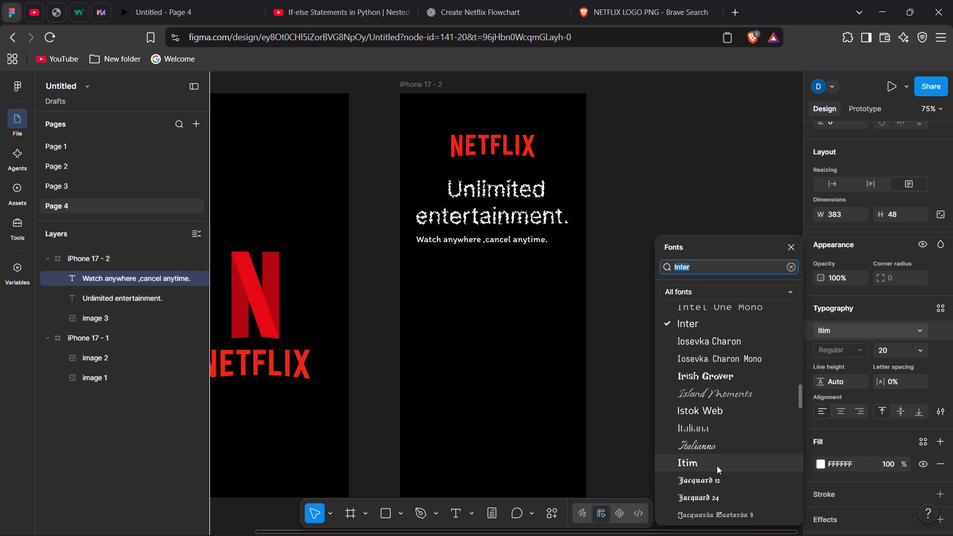
pyautogui.scroll(-2, 717, 465)
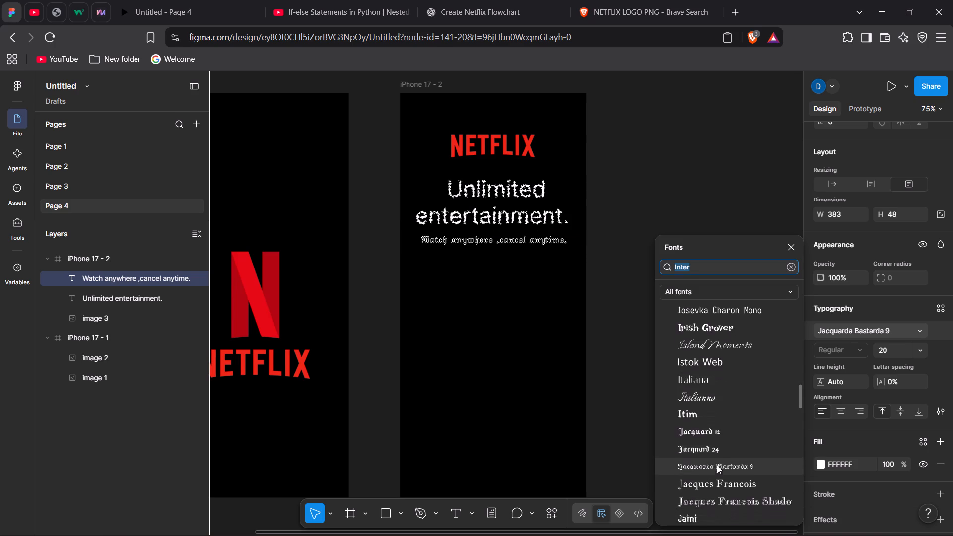
pyautogui.scroll(-2, 717, 465)
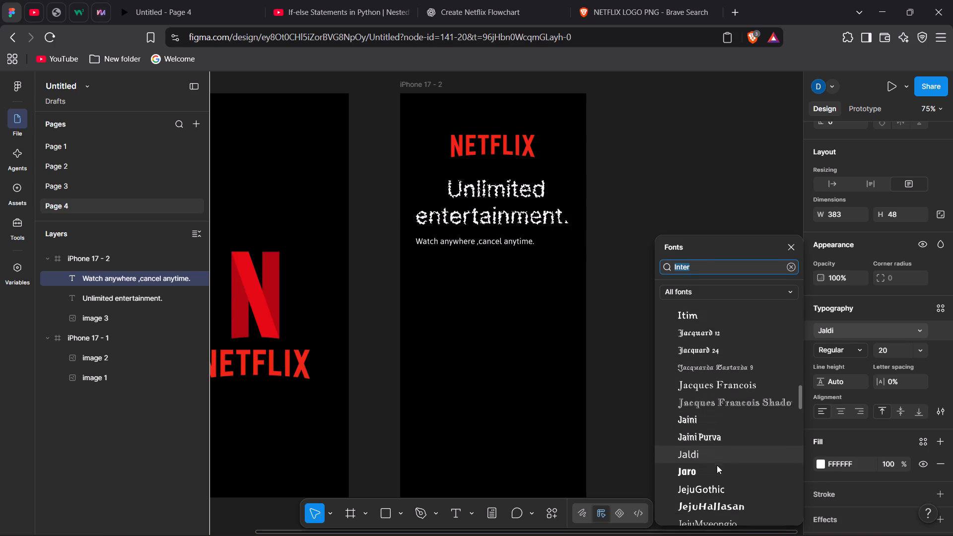
pyautogui.scroll(-2, 717, 465)
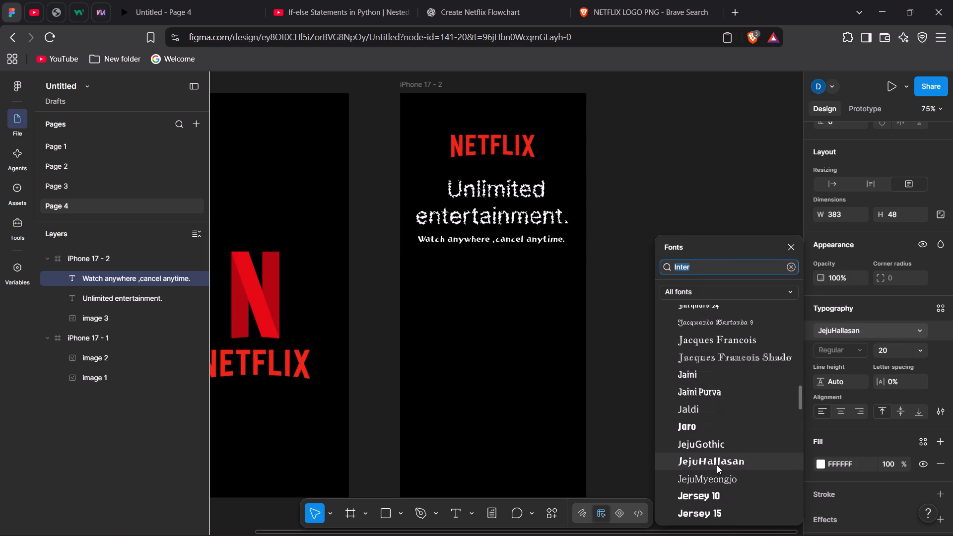
pyautogui.scroll(-2, 717, 465)
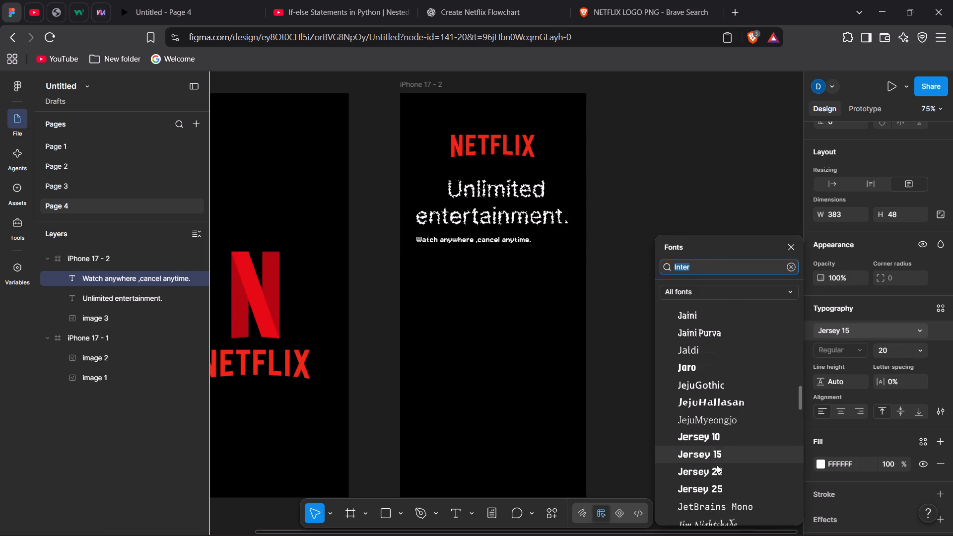
pyautogui.scroll(-2, 717, 465)
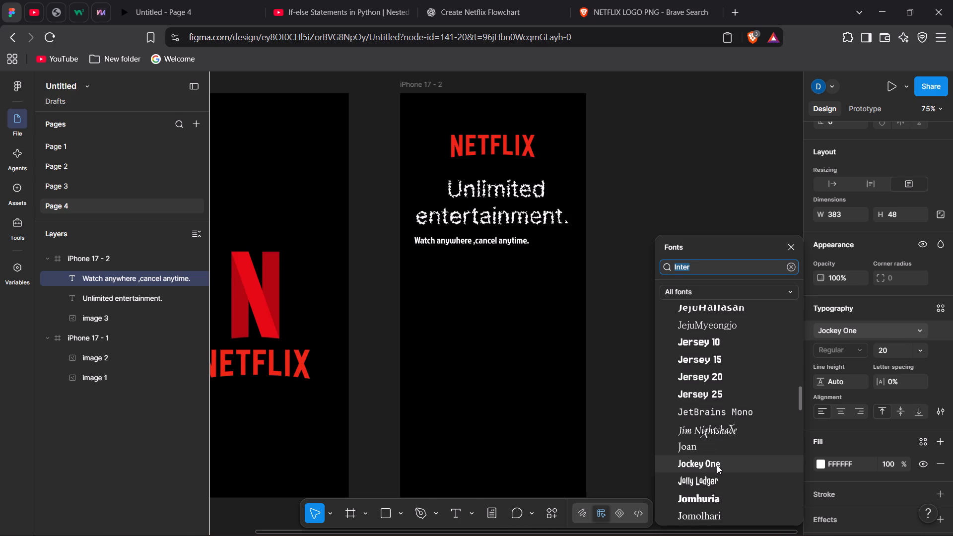
pyautogui.scroll(-1, 717, 465)
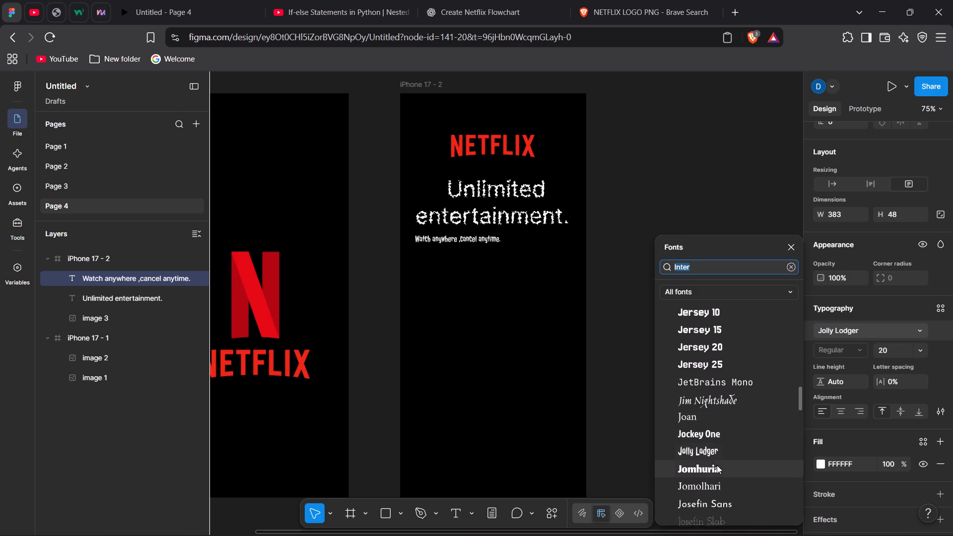
pyautogui.scroll(-2, 717, 465)
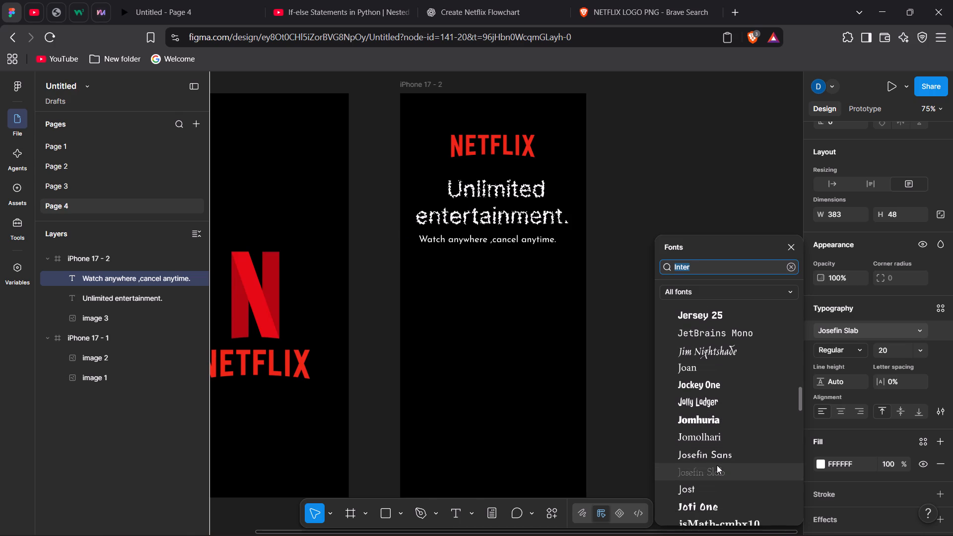
pyautogui.scroll(-1, 717, 465)
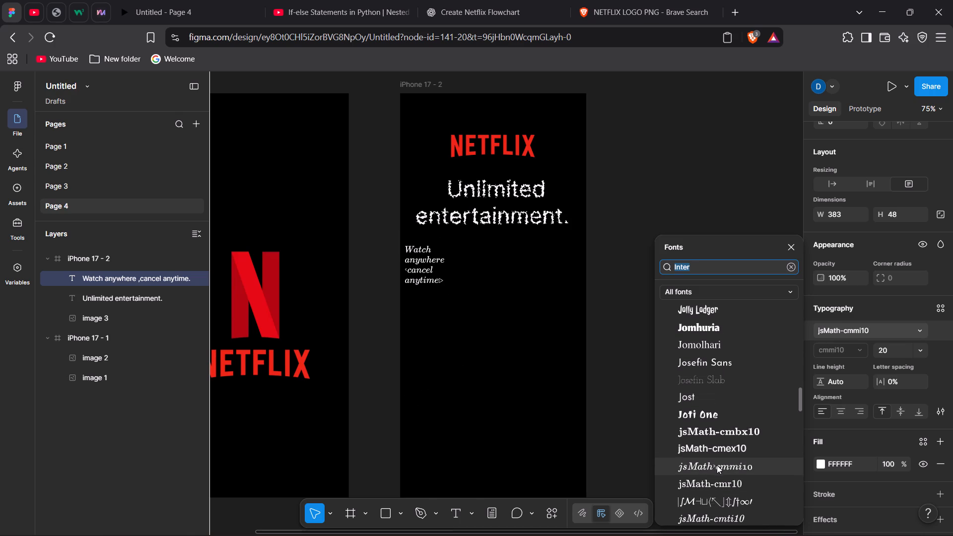
pyautogui.scroll(-3, 717, 465)
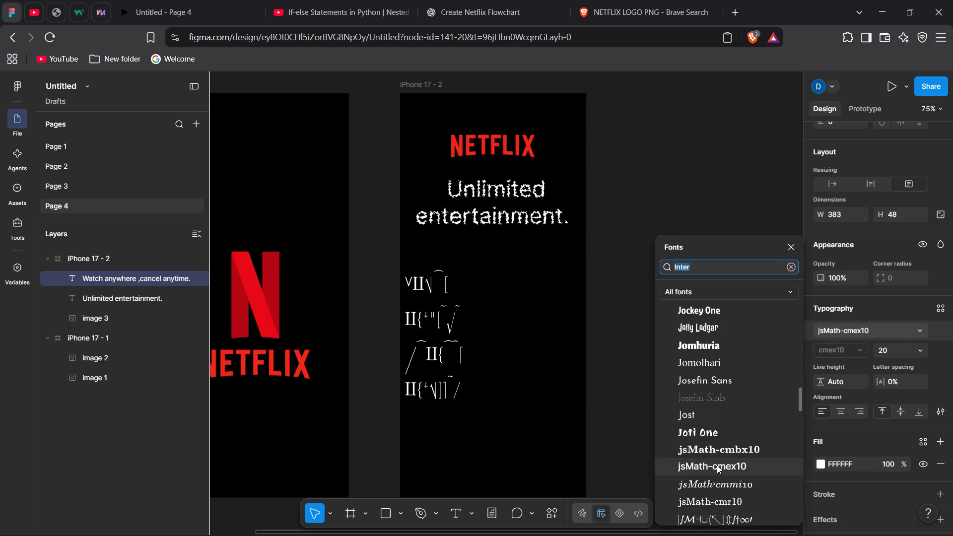
pyautogui.scroll(-2, 717, 465)
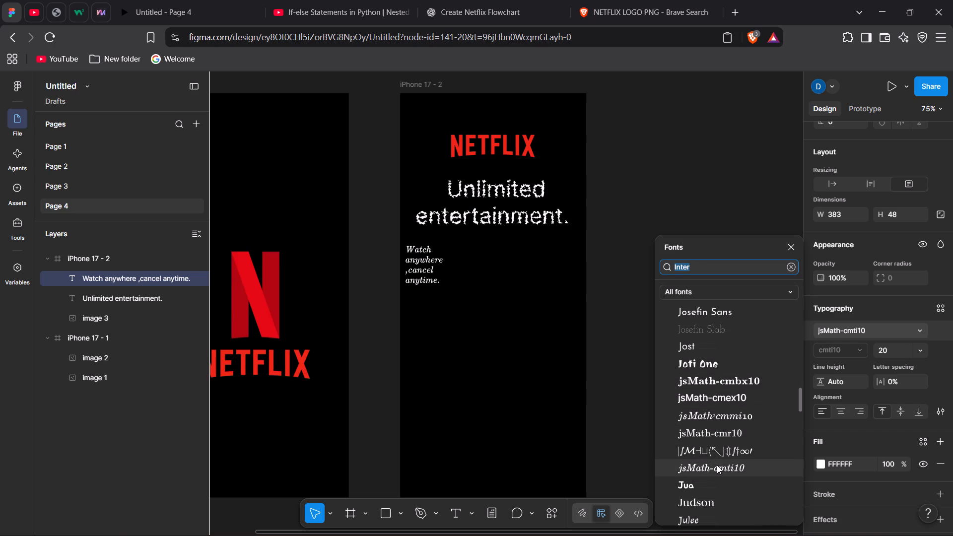
pyautogui.scroll(-2, 717, 465)
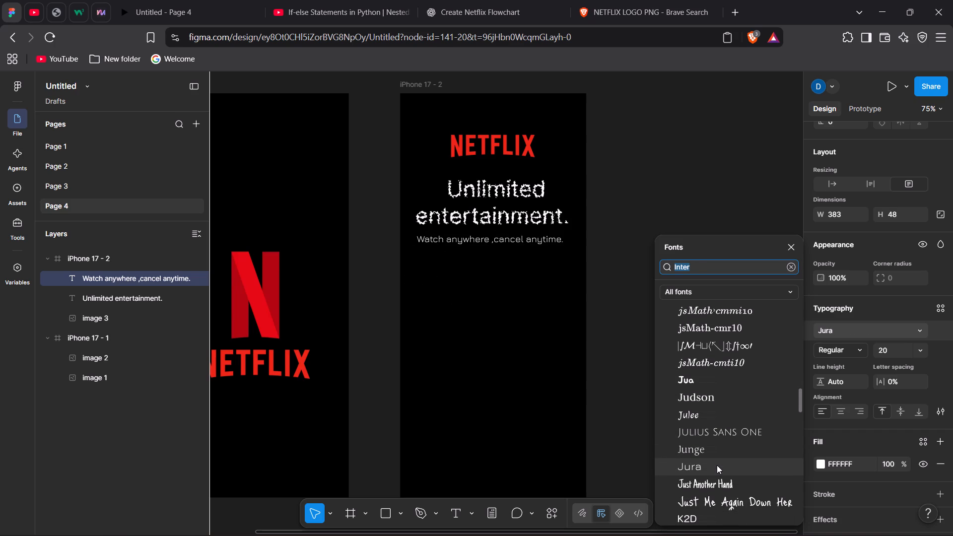
pyautogui.scroll(-3, 717, 465)
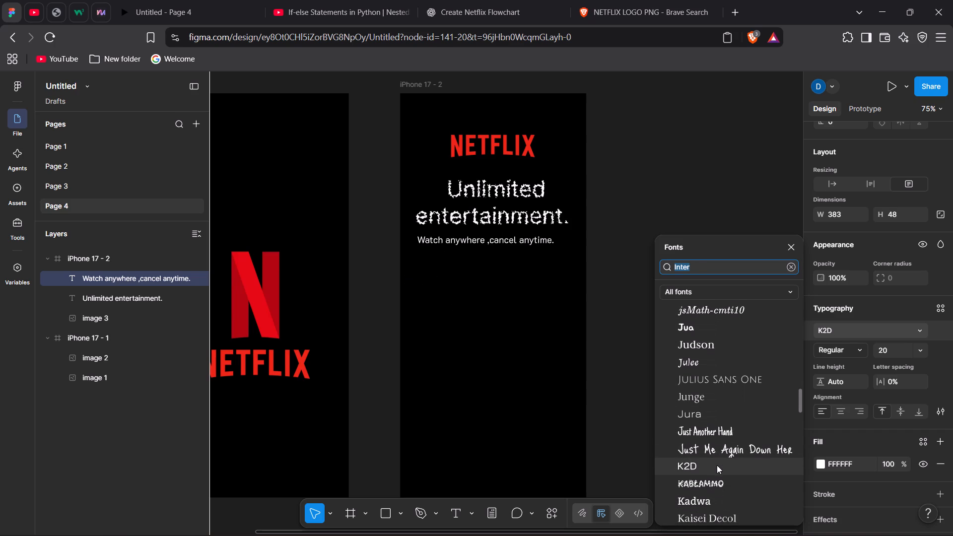
pyautogui.scroll(-1, 717, 465)
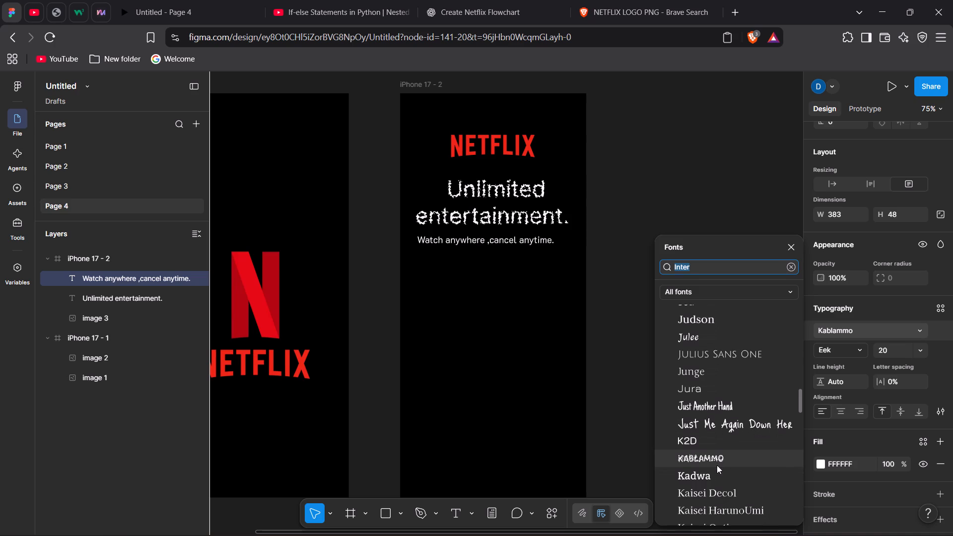
pyautogui.scroll(-2, 717, 465)
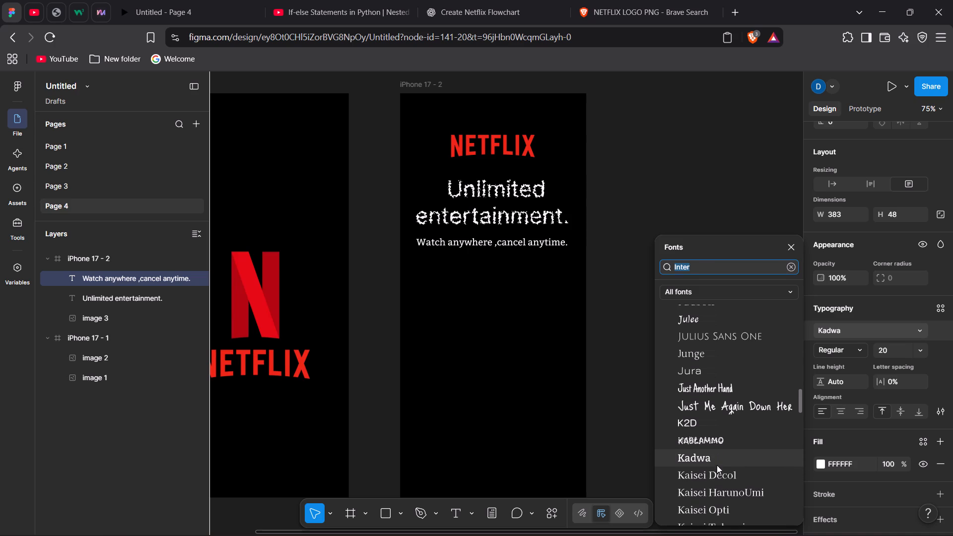
pyautogui.scroll(-2, 717, 465)
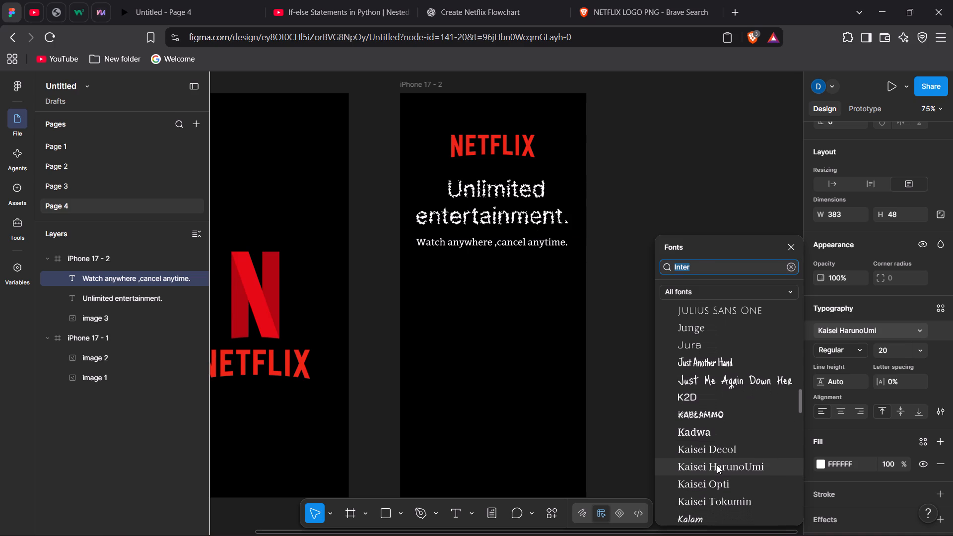
pyautogui.scroll(-1, 717, 465)
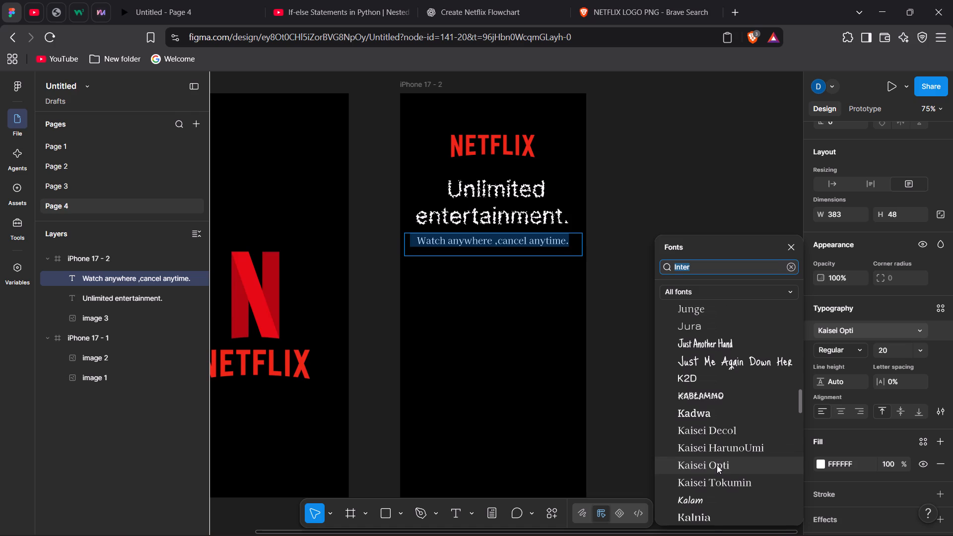
pyautogui.scroll(-1, 717, 465)
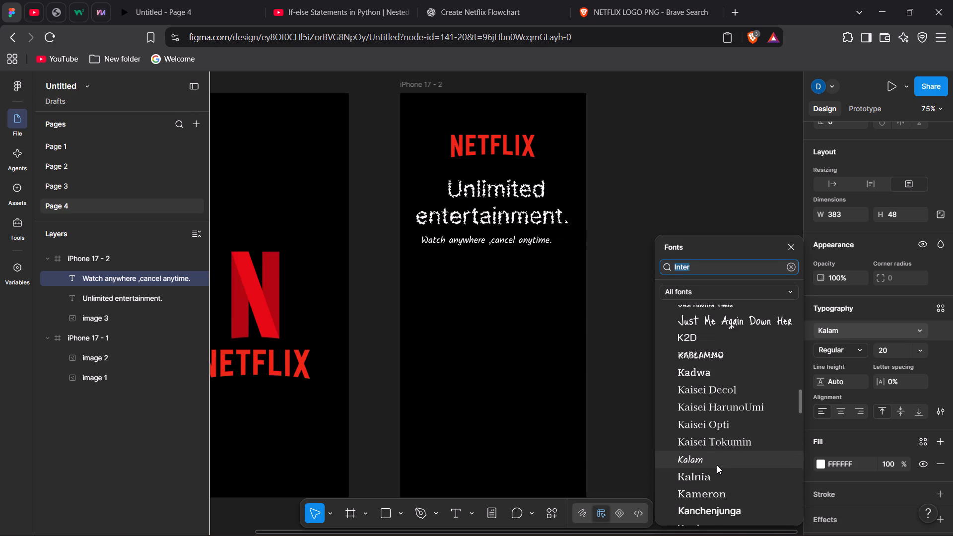
pyautogui.scroll(-1, 717, 465)
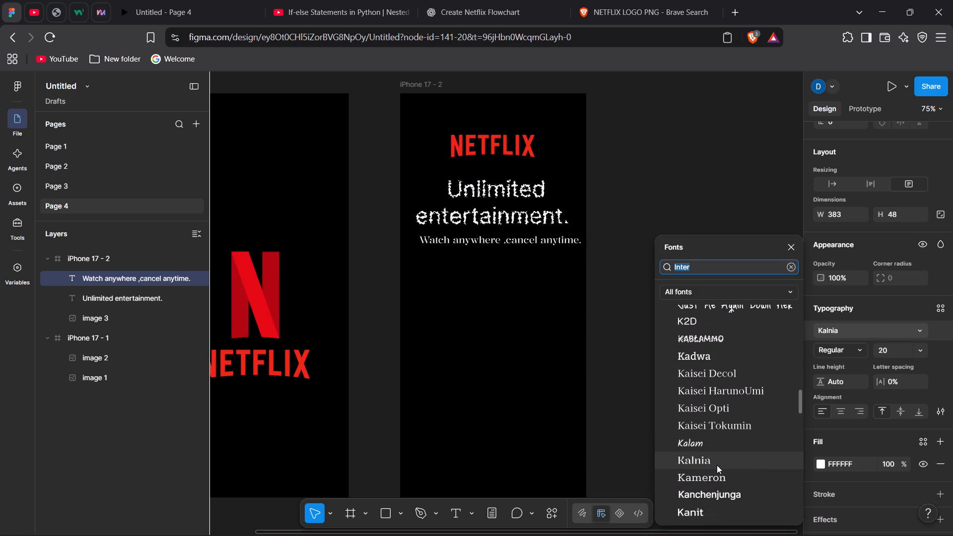
pyautogui.scroll(-1, 717, 465)
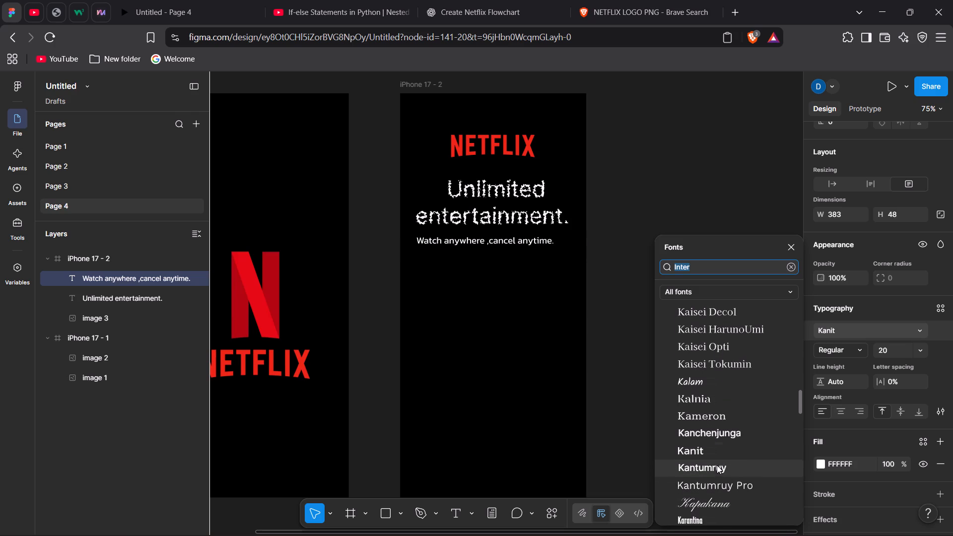
pyautogui.scroll(-2, 717, 465)
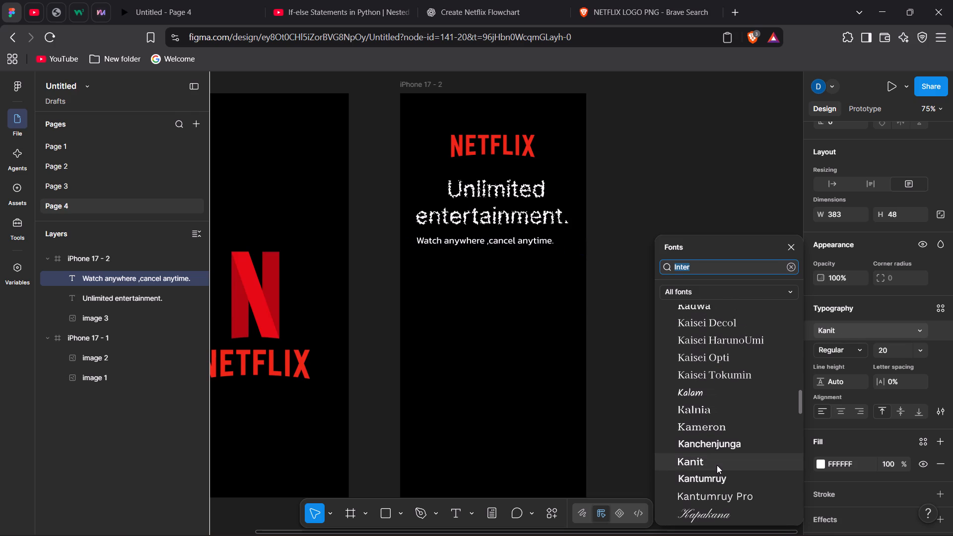
pyautogui.scroll(-4, 717, 465)
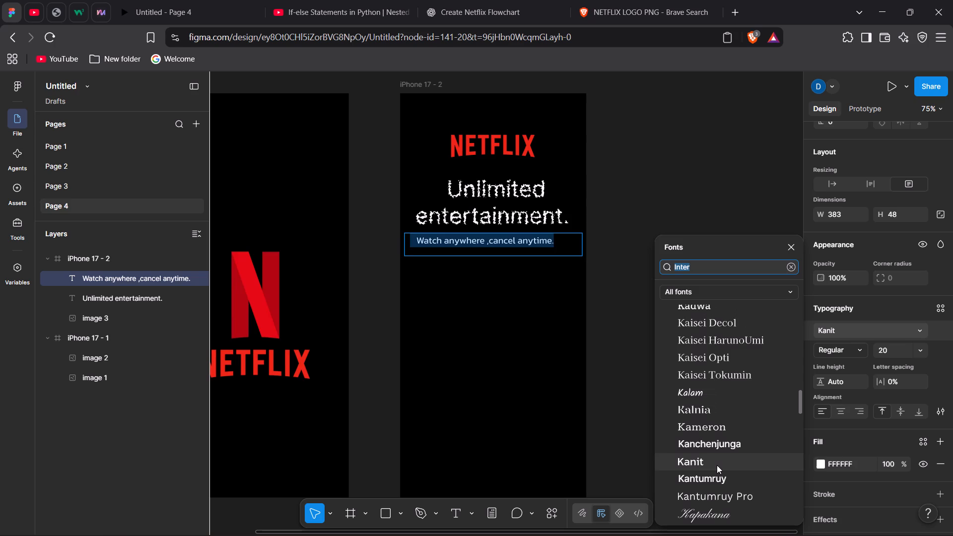
pyautogui.click(717, 465)
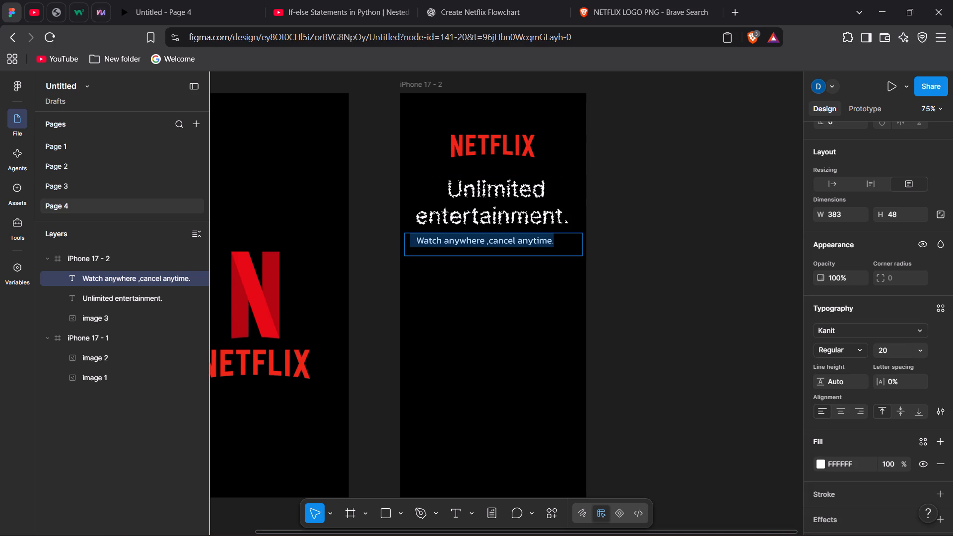
pyautogui.click(610, 251)
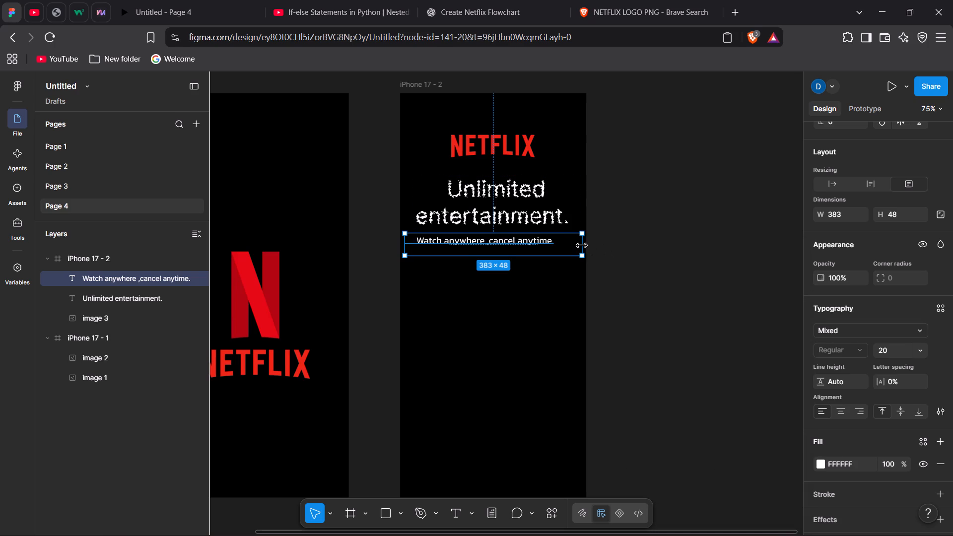
# Shrink the tagline's text box to about 326 × 30 so it fits closely around the text.
pyautogui.moveTo(582, 246); pyautogui.dragTo(557, 249)
pyautogui.click(406, 244)
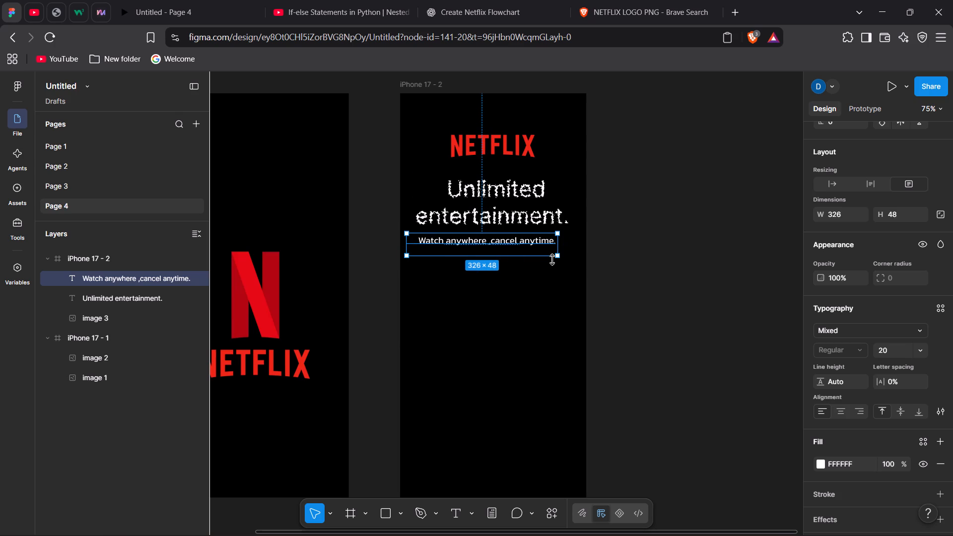
pyautogui.moveTo(516, 258); pyautogui.dragTo(518, 249)
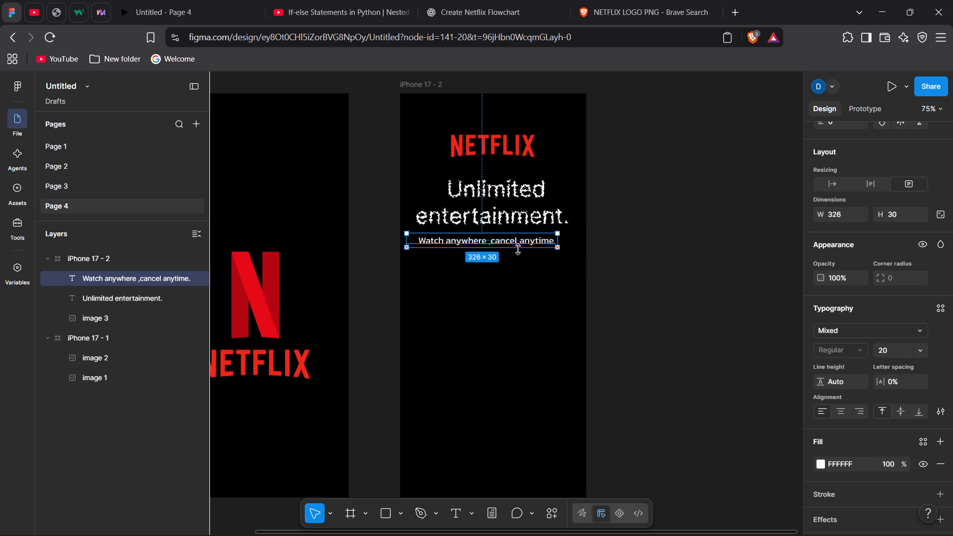
# Increase the height of the "Watch anywhere ,cancel anytime." text box so it measures about 326 × 39.
pyautogui.moveTo(518, 249); pyautogui.dragTo(519, 251)
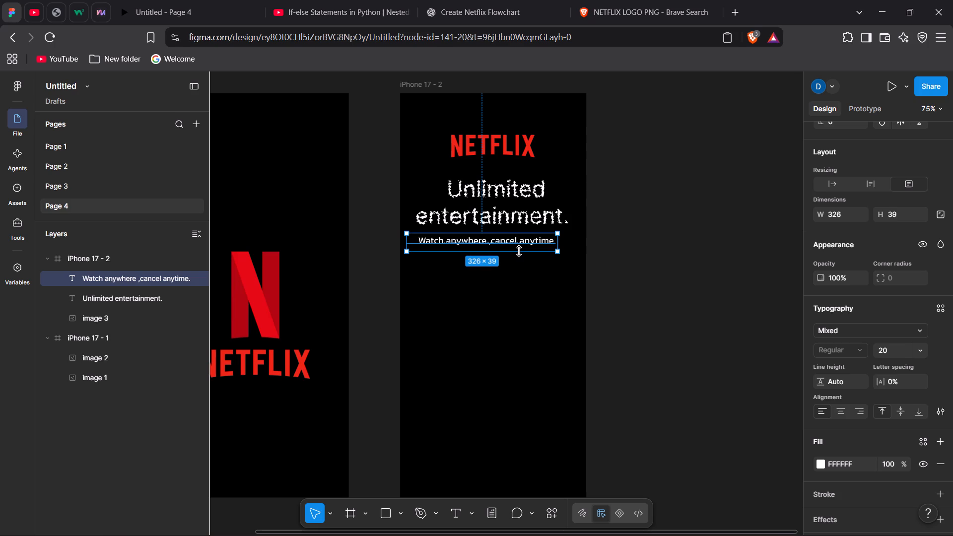
pyautogui.click(663, 278)
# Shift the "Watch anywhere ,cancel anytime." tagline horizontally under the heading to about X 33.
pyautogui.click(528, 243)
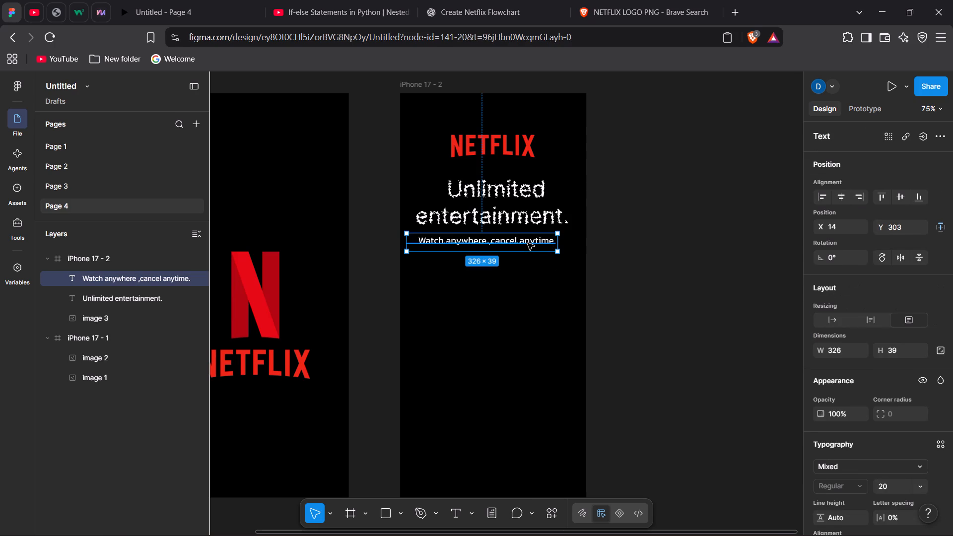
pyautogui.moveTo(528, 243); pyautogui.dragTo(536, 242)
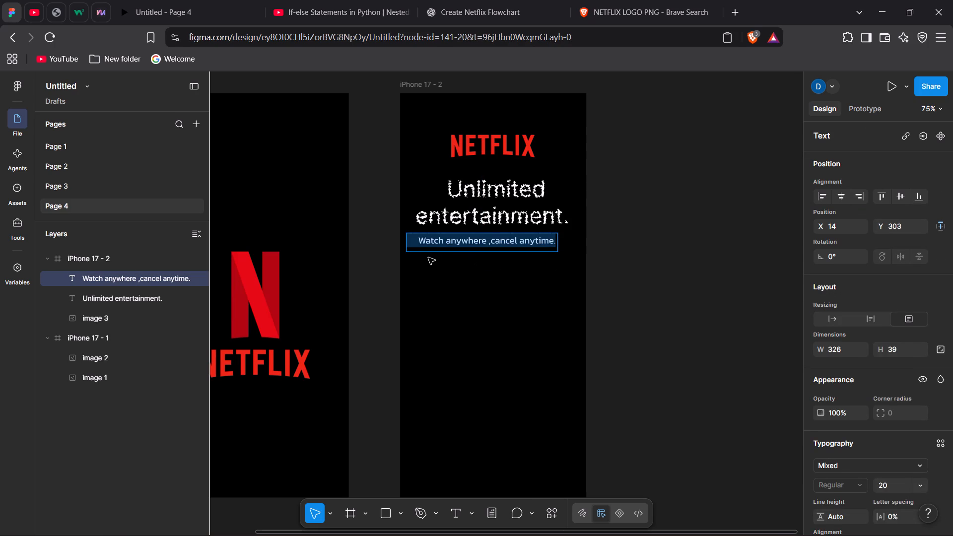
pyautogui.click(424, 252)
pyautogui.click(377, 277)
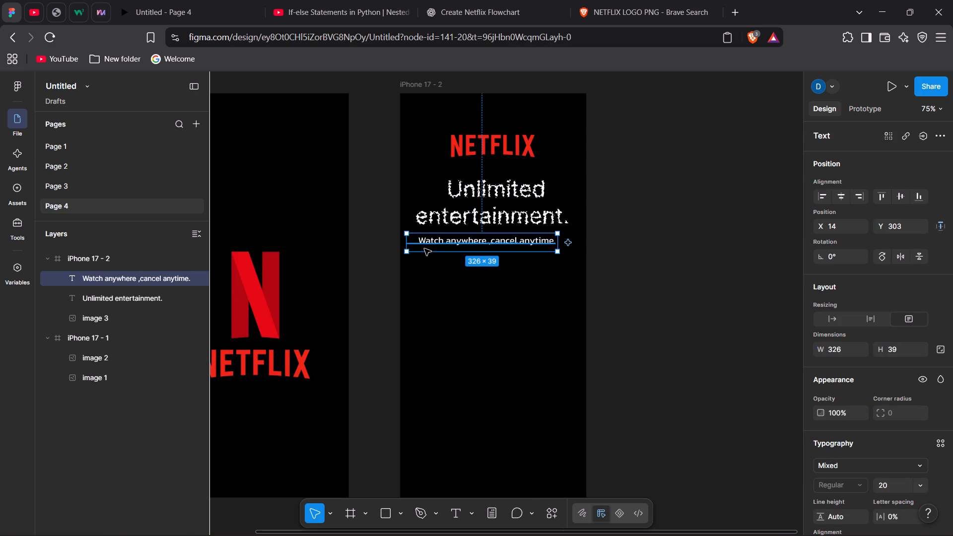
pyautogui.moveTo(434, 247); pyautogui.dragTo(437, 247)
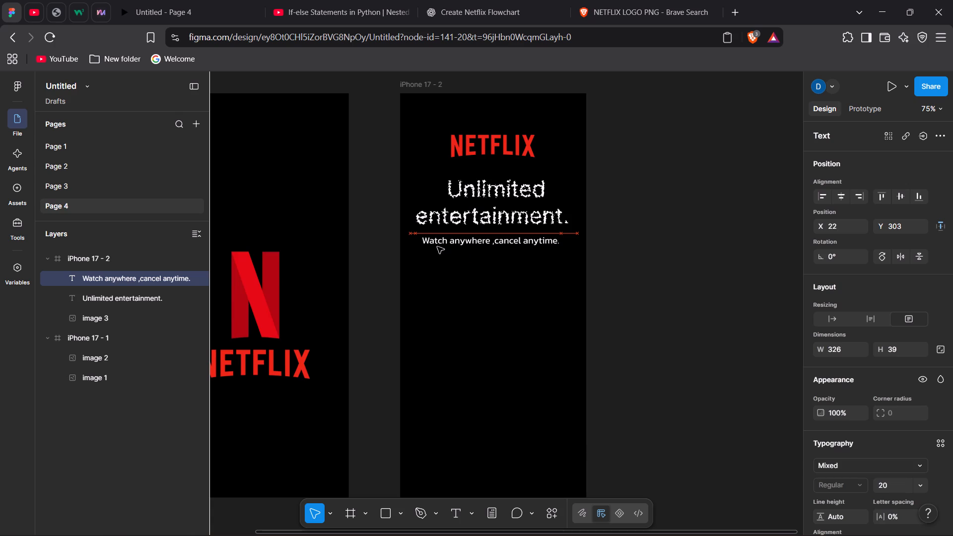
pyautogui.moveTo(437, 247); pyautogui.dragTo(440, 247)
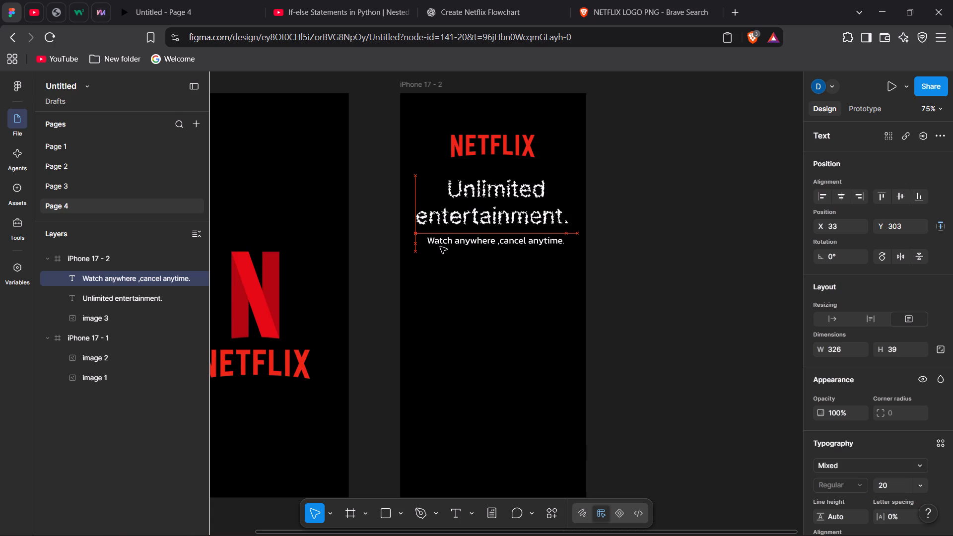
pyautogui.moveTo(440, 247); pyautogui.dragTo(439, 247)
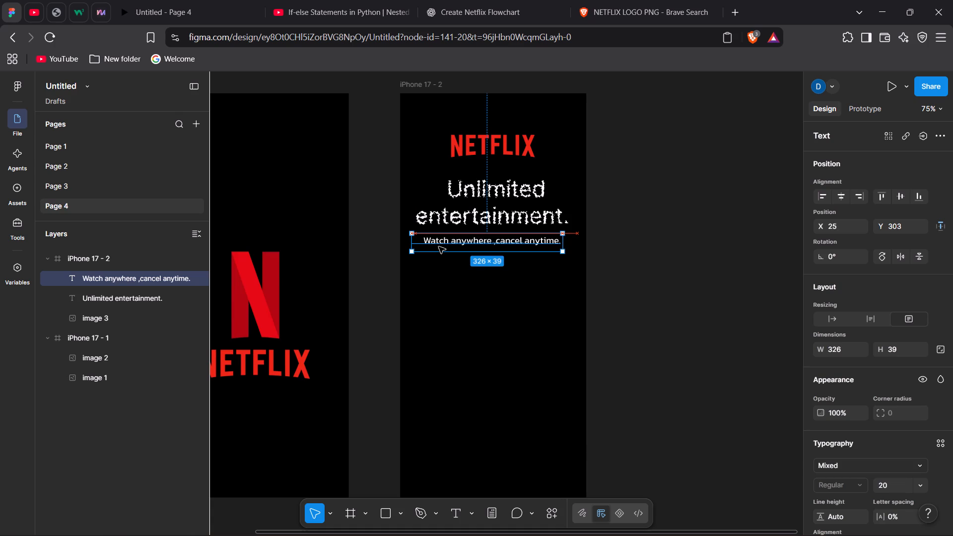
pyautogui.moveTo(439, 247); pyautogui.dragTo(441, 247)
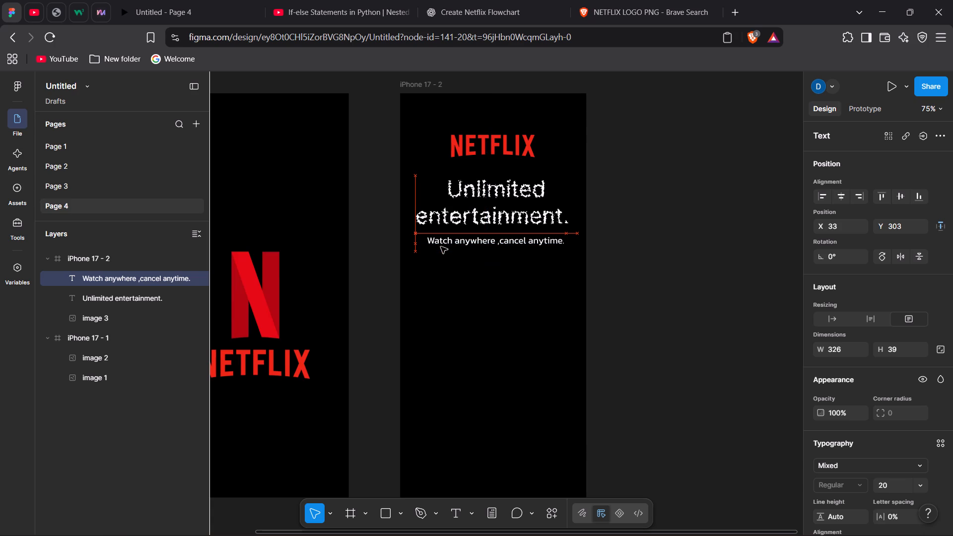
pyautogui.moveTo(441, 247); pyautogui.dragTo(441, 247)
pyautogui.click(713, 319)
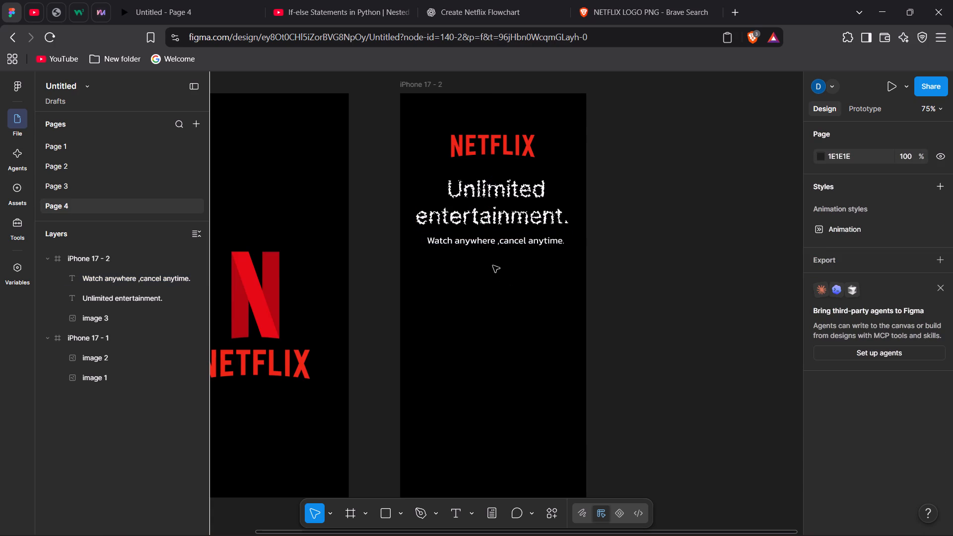
# Move the "Watch anywhere ,cancel anytime." tagline down, away from the heading, to about X 26, Y 327.
pyautogui.click(511, 248)
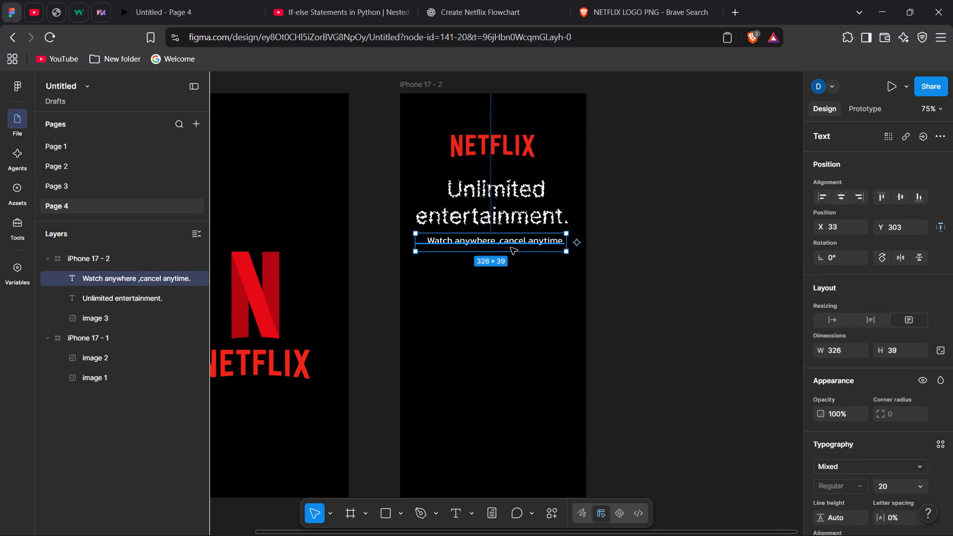
pyautogui.click(519, 247)
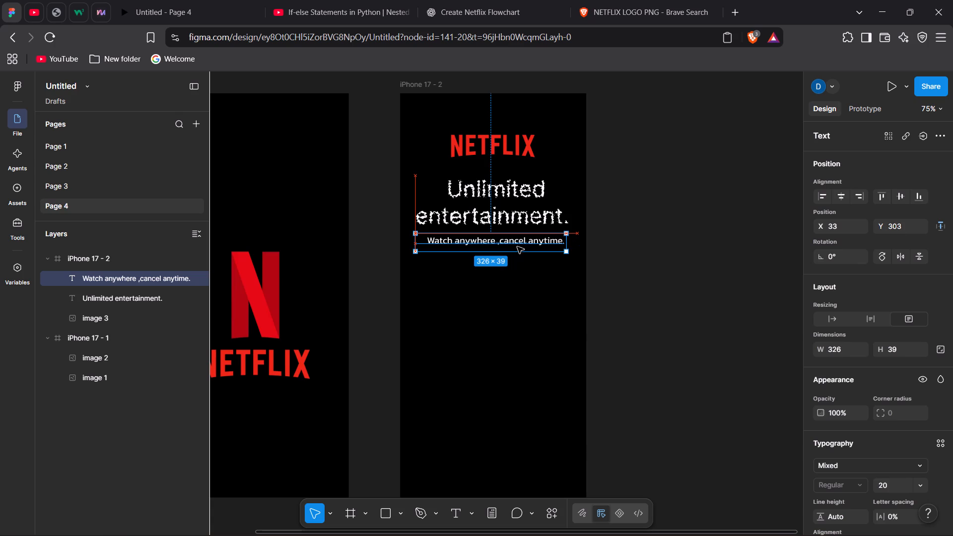
pyautogui.click(664, 317)
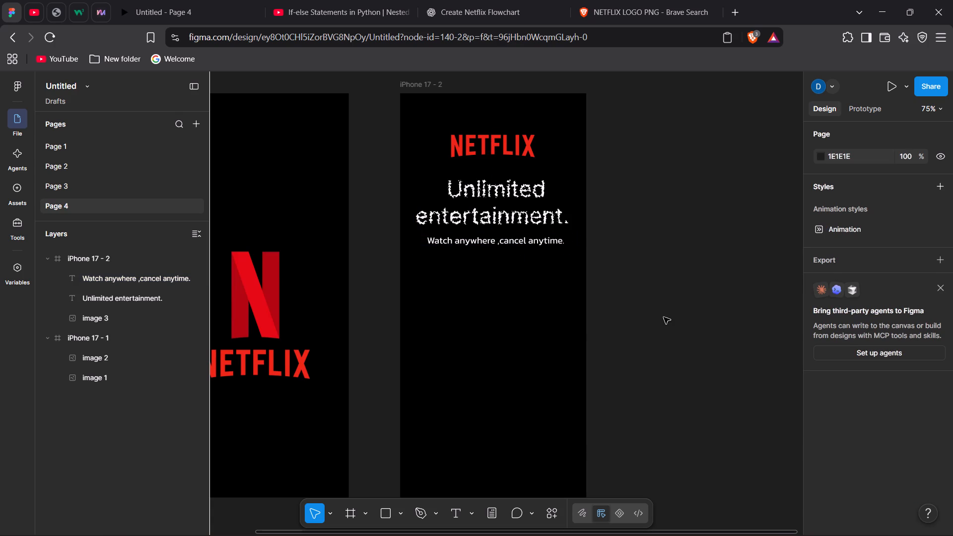
pyautogui.click(537, 242)
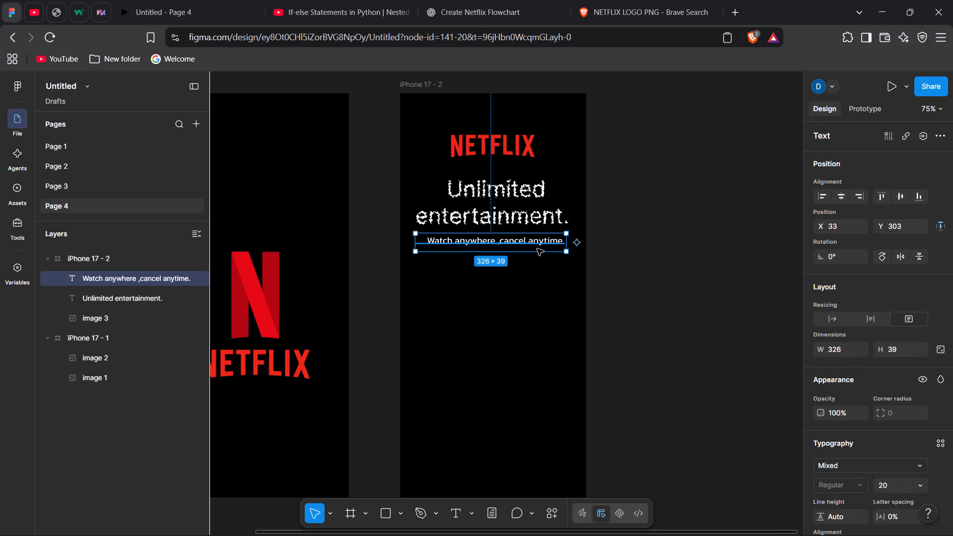
pyautogui.moveTo(538, 250); pyautogui.dragTo(538, 256)
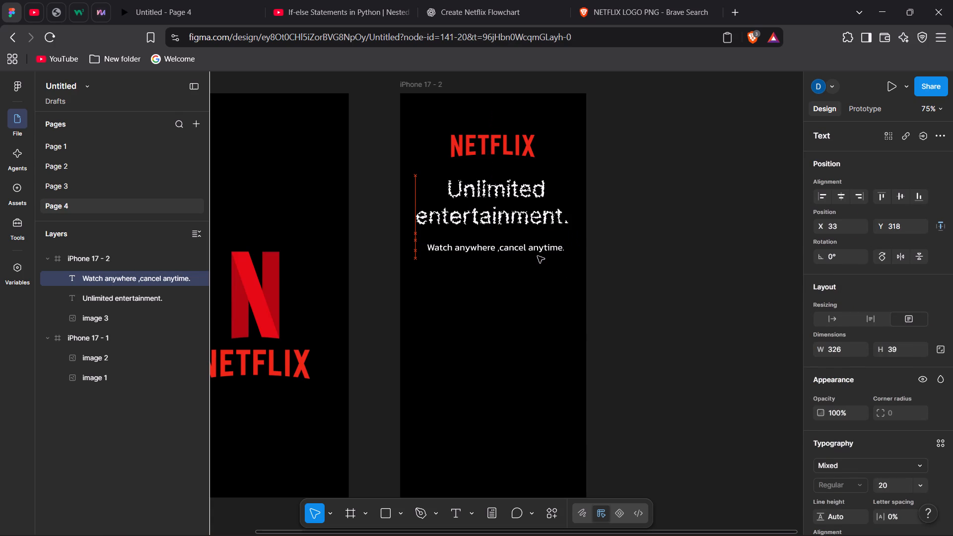
pyautogui.moveTo(538, 256); pyautogui.dragTo(534, 261)
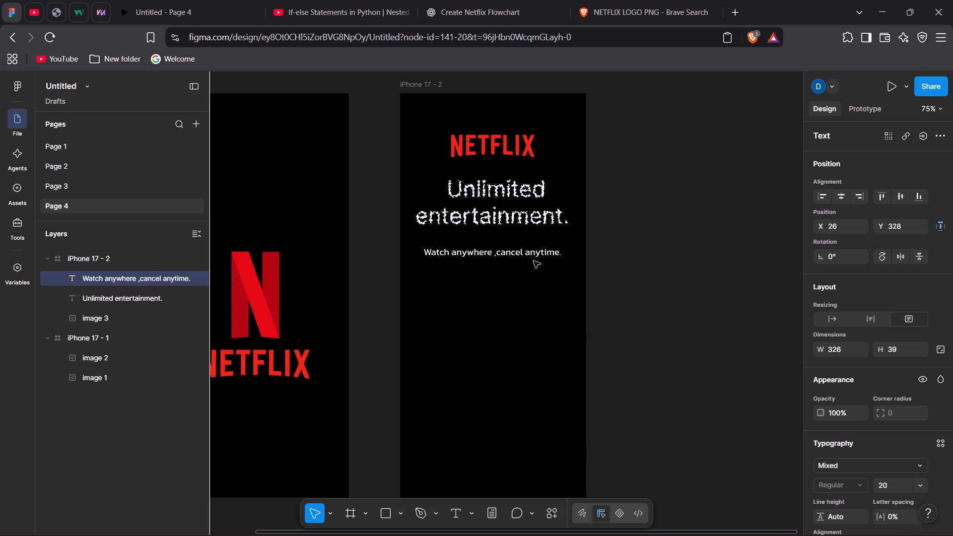
pyautogui.moveTo(534, 261); pyautogui.dragTo(534, 261)
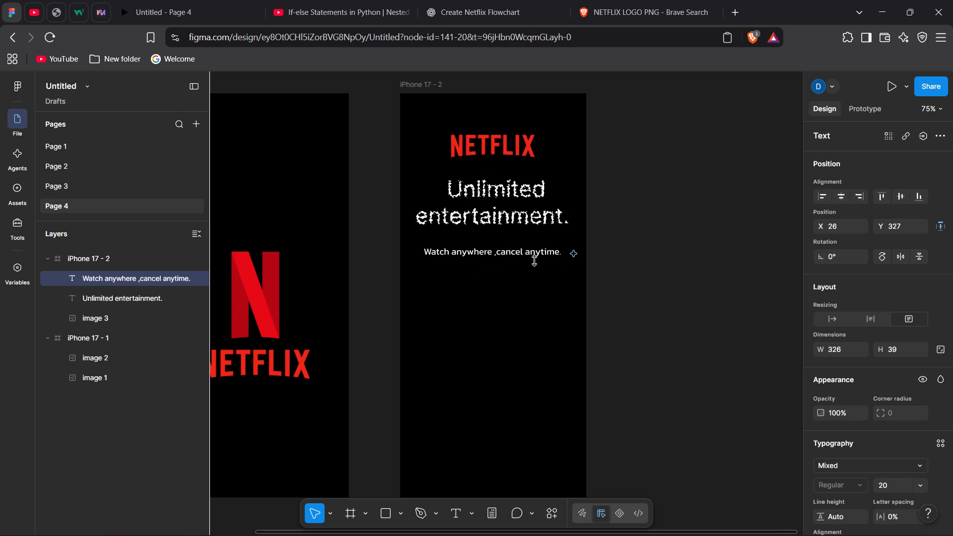
pyautogui.click(678, 315)
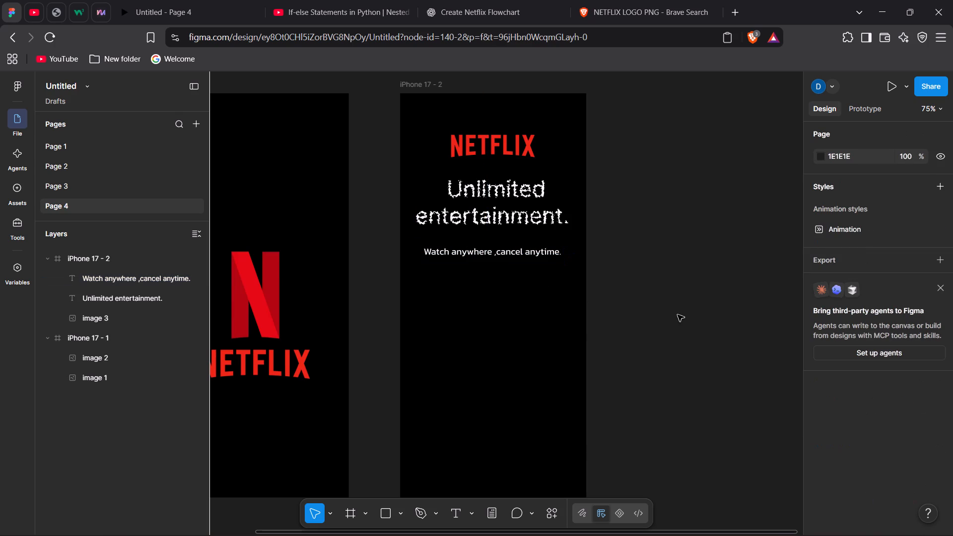
# Switch to the ChatGPT mockup, save it as the PNG image "Netflix App User Journey Mockup", and close the chat.
pyautogui.click(528, 0)
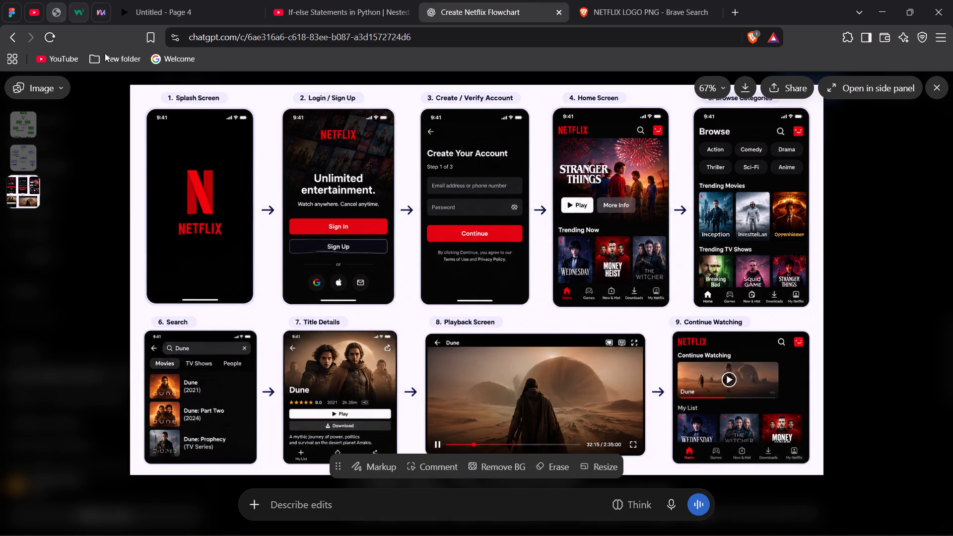
pyautogui.click(747, 85)
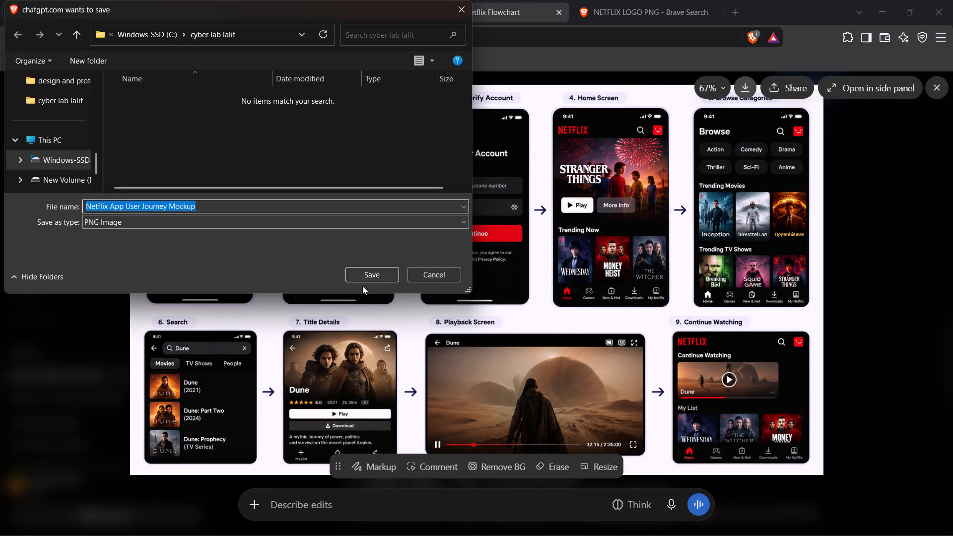
pyautogui.click(374, 276)
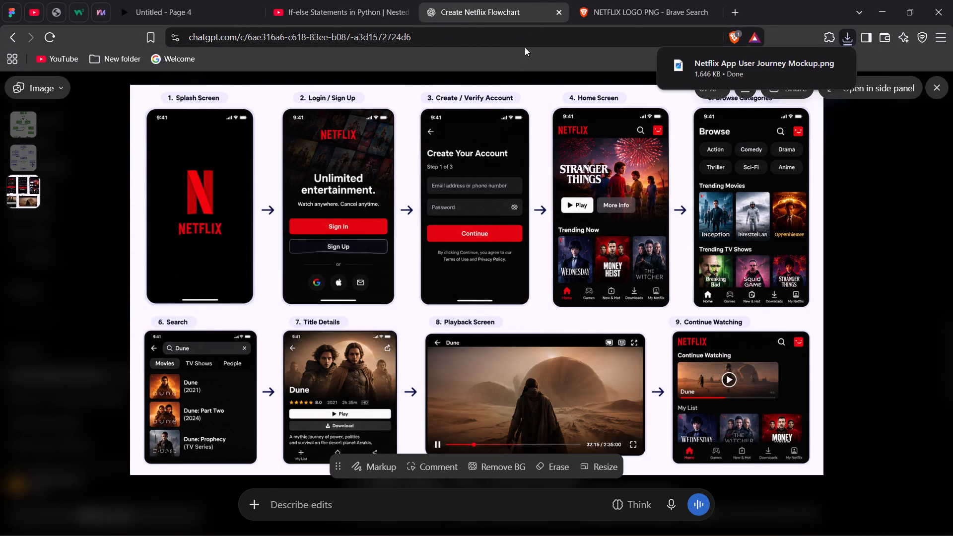
pyautogui.click(558, 11)
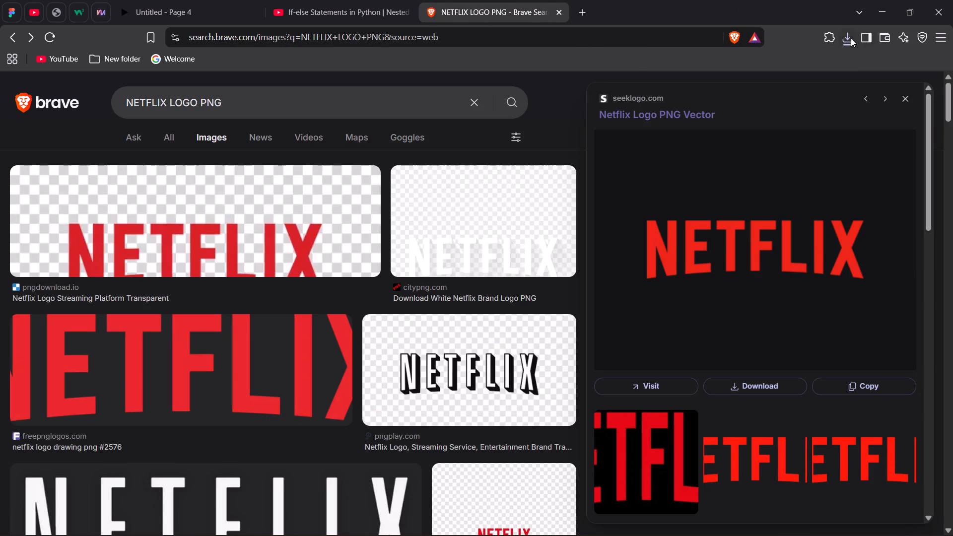
# View the downloaded Netflix App User Journey Mockup image maximised in Photos, then put it aside and close its folder window.
pyautogui.click(848, 36)
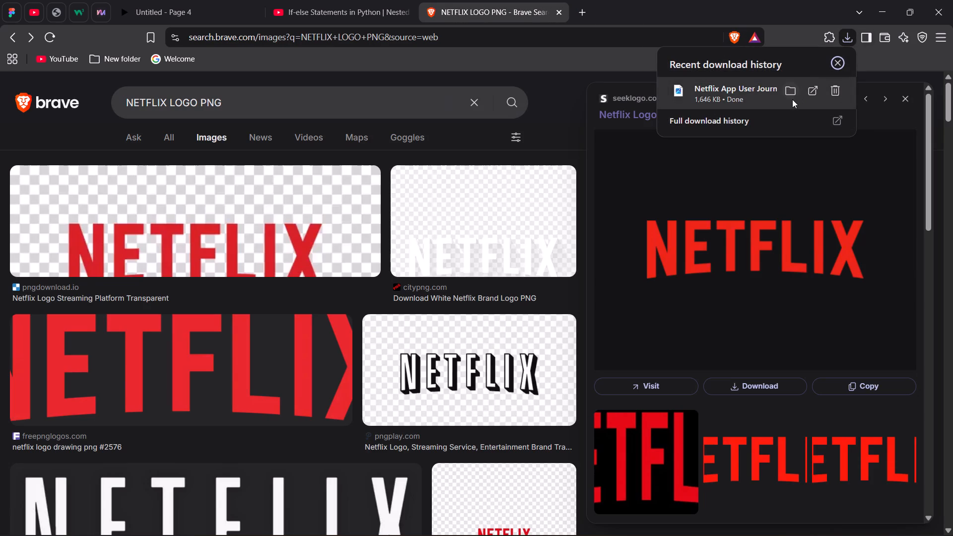
pyautogui.click(791, 98)
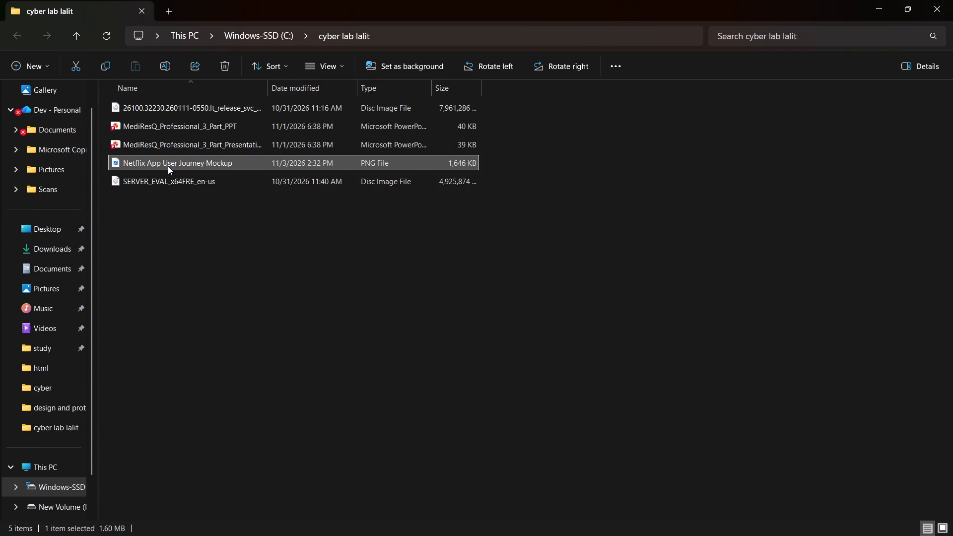
pyautogui.doubleClick(168, 166)
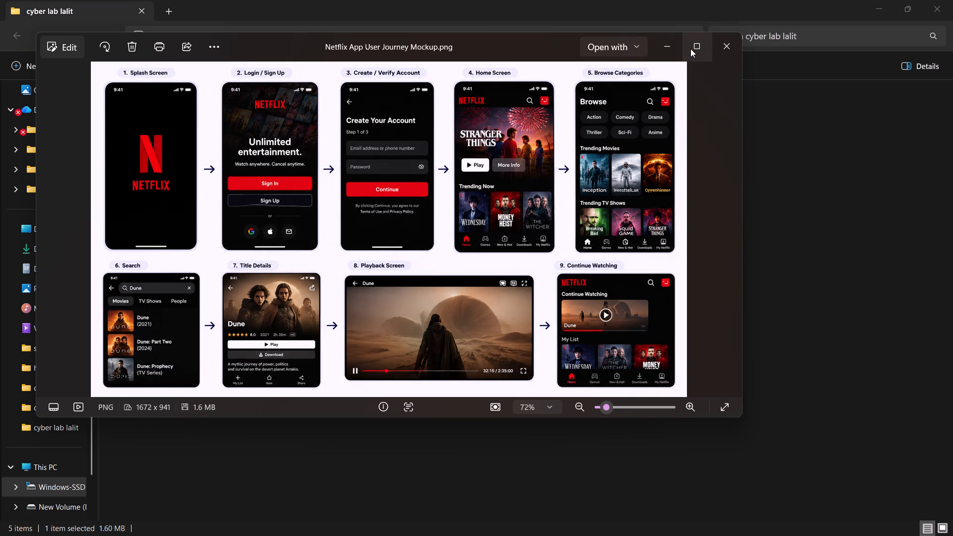
pyautogui.click(690, 49)
pyautogui.click(882, 8)
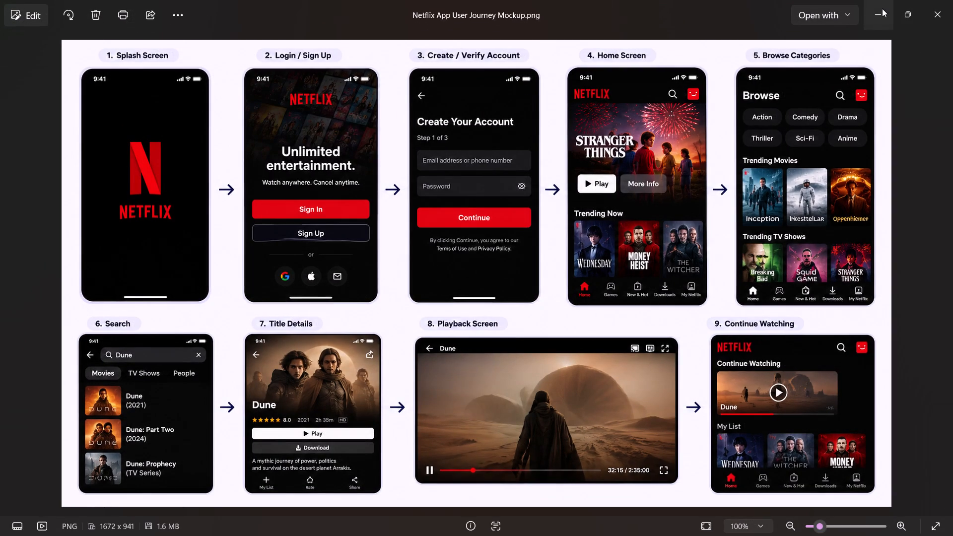
pyautogui.click(952, 0)
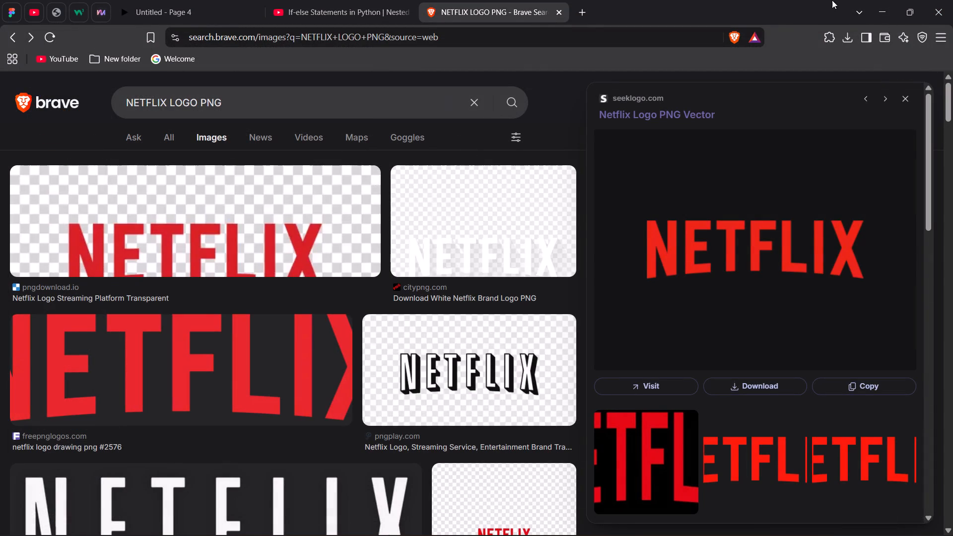
# Back in Figma, draw a rectangle of about 342 × 59 below the tagline in iPhone 17 - 2, near X 19, Y 520.
pyautogui.click(6, 6)
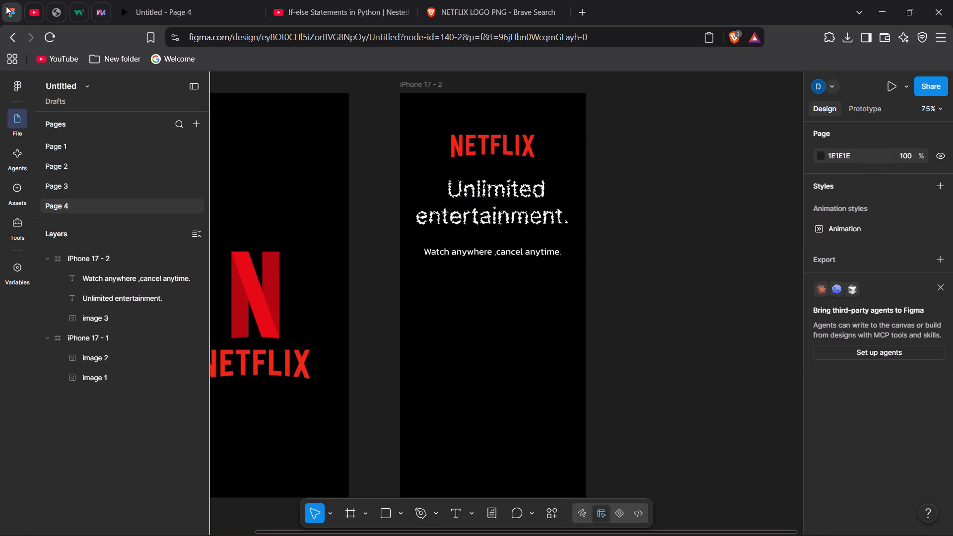
pyautogui.click(384, 512)
pyautogui.moveTo(409, 334); pyautogui.dragTo(512, 351)
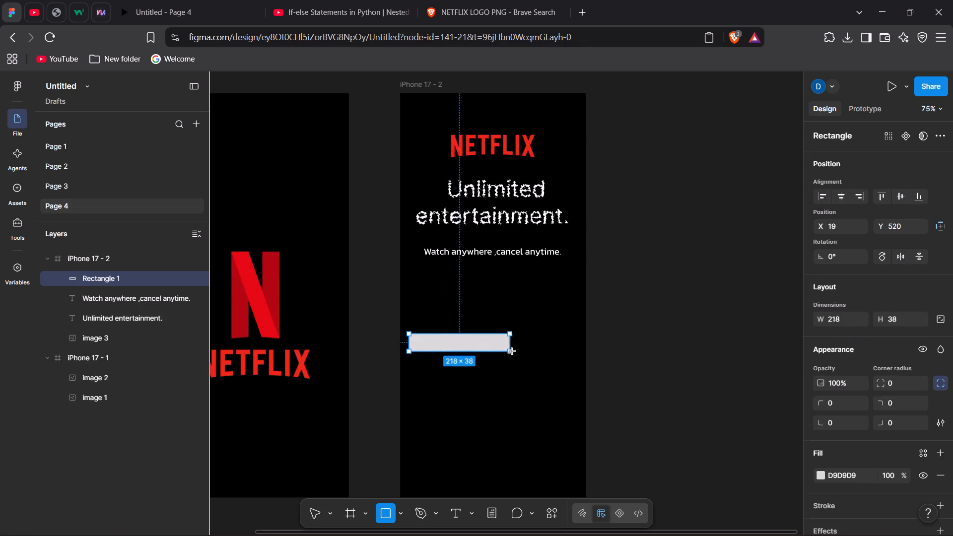
pyautogui.moveTo(512, 351); pyautogui.dragTo(567, 361)
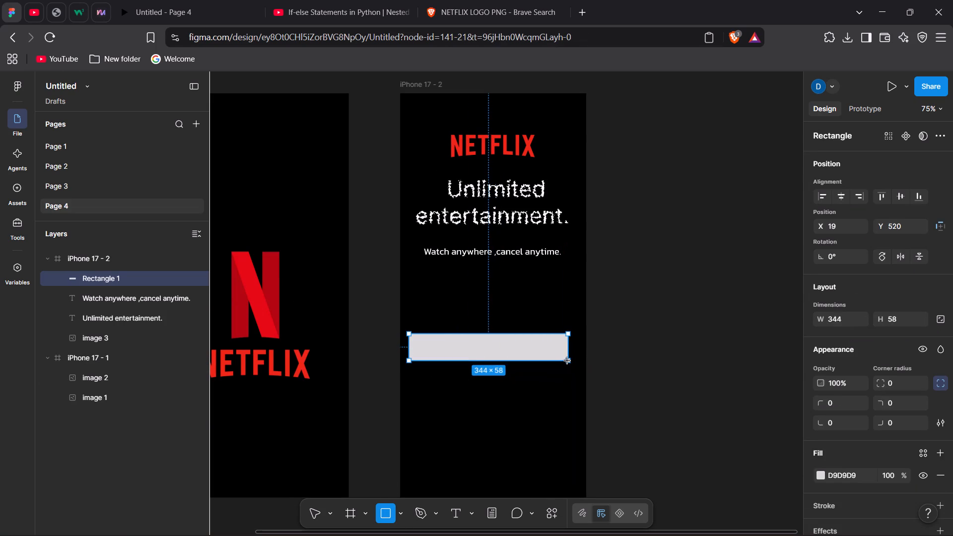
pyautogui.moveTo(567, 361); pyautogui.dragTo(567, 361)
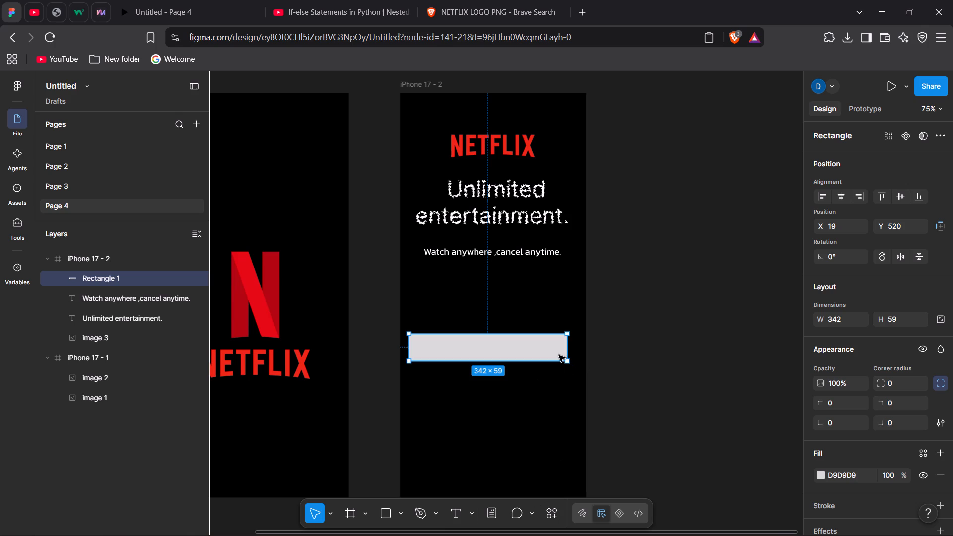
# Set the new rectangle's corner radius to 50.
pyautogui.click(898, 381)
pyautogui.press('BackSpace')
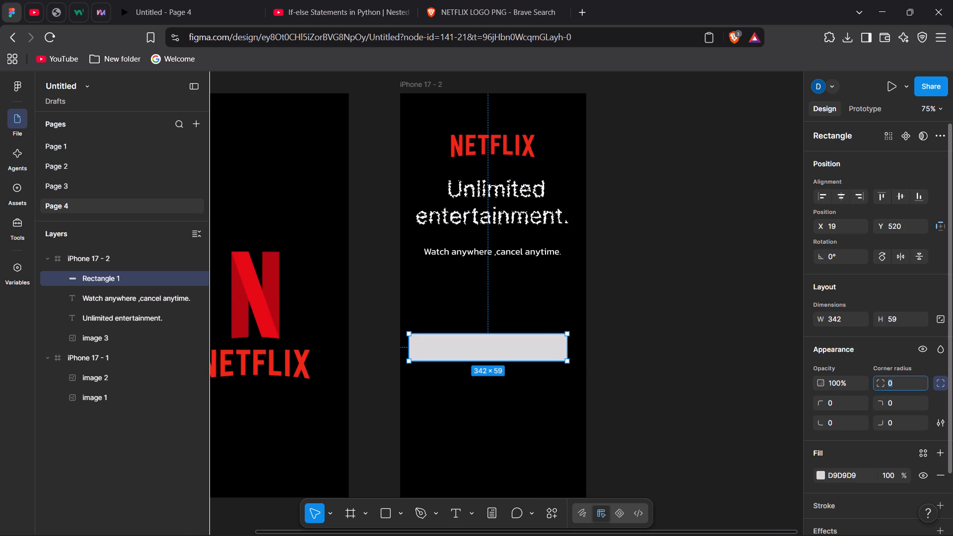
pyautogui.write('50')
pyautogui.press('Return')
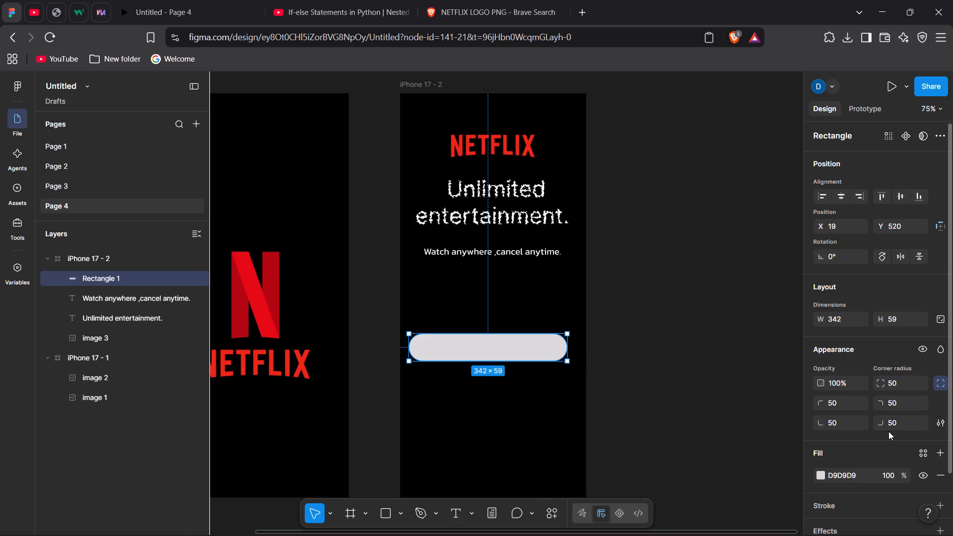
# Set the rectangle's corner radius to 45.
pyautogui.click(916, 390)
pyautogui.press('BackSpace')
pyautogui.press('BackSpace')
pyautogui.write('45')
pyautogui.press('Return')
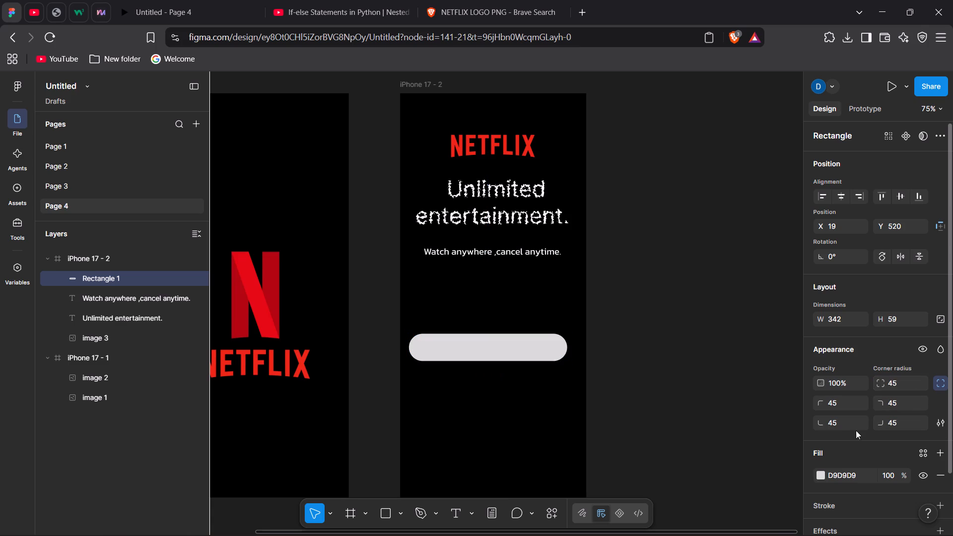
# Change the rounded rectangle's fill in iPhone 17 - 2 to dark red BA0B0B, trying brighter reds along the way.
pyautogui.click(819, 474)
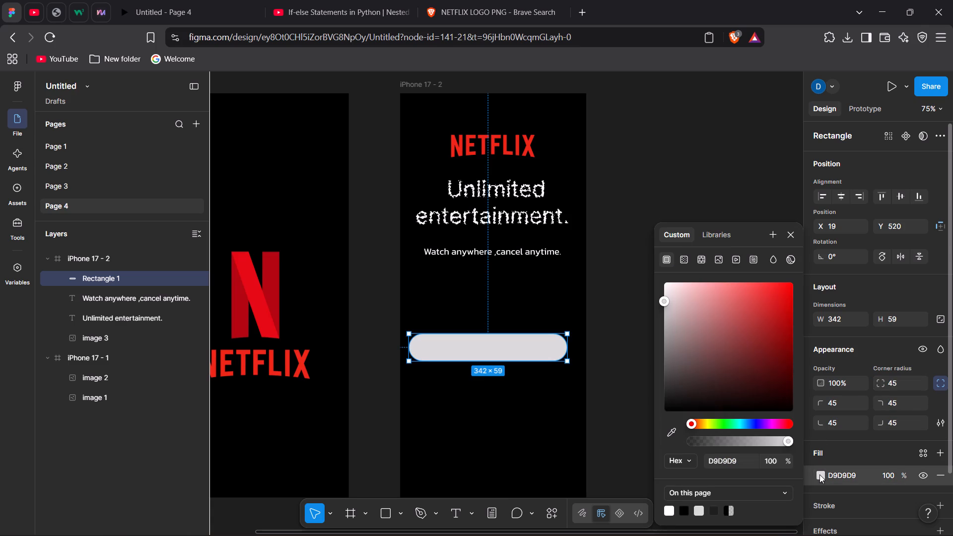
pyautogui.click(790, 288)
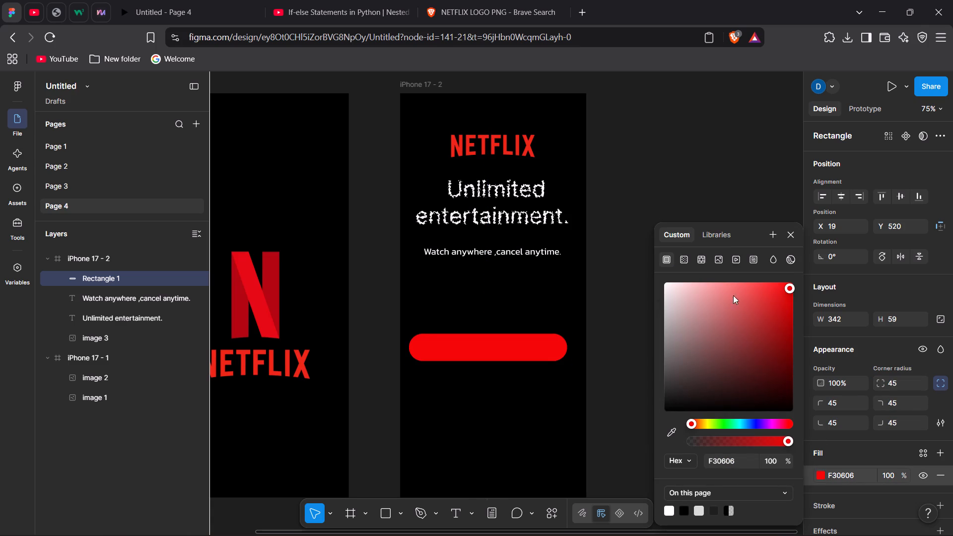
pyautogui.moveTo(788, 288); pyautogui.dragTo(805, 250)
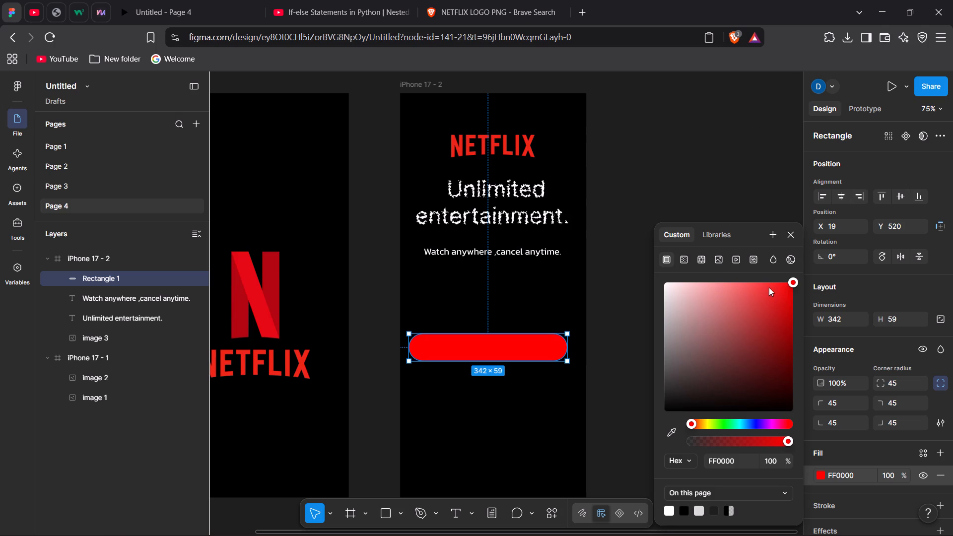
pyautogui.moveTo(793, 283); pyautogui.dragTo(784, 288)
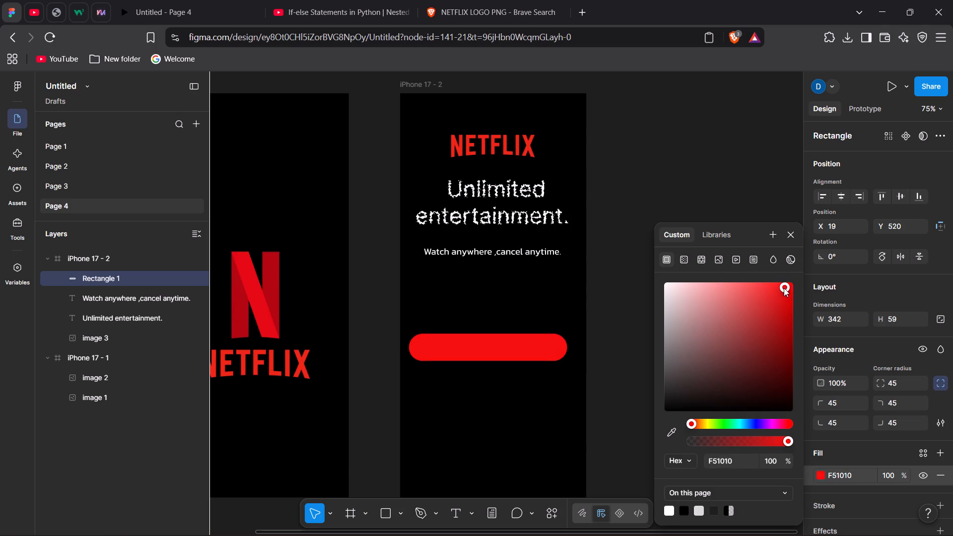
pyautogui.moveTo(784, 288); pyautogui.dragTo(771, 301)
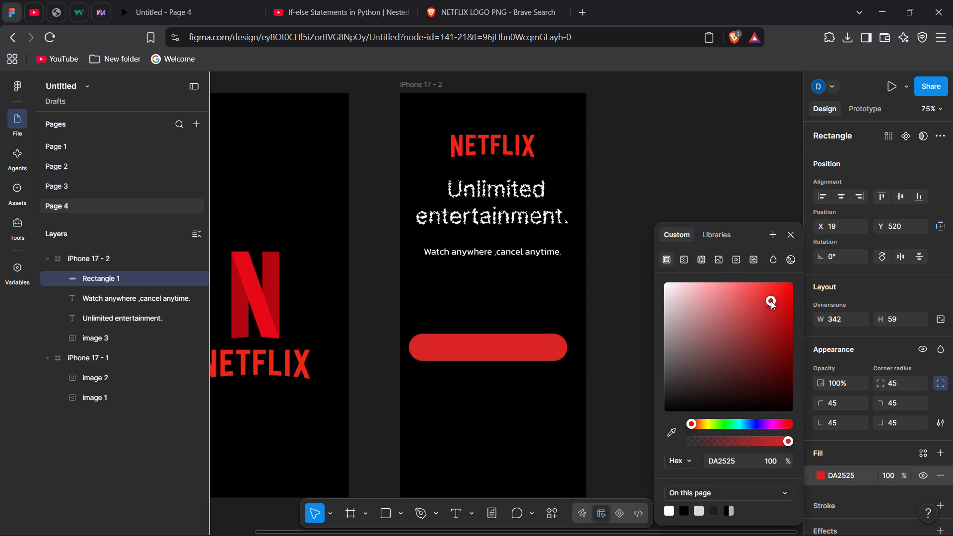
pyautogui.moveTo(771, 301); pyautogui.dragTo(777, 297)
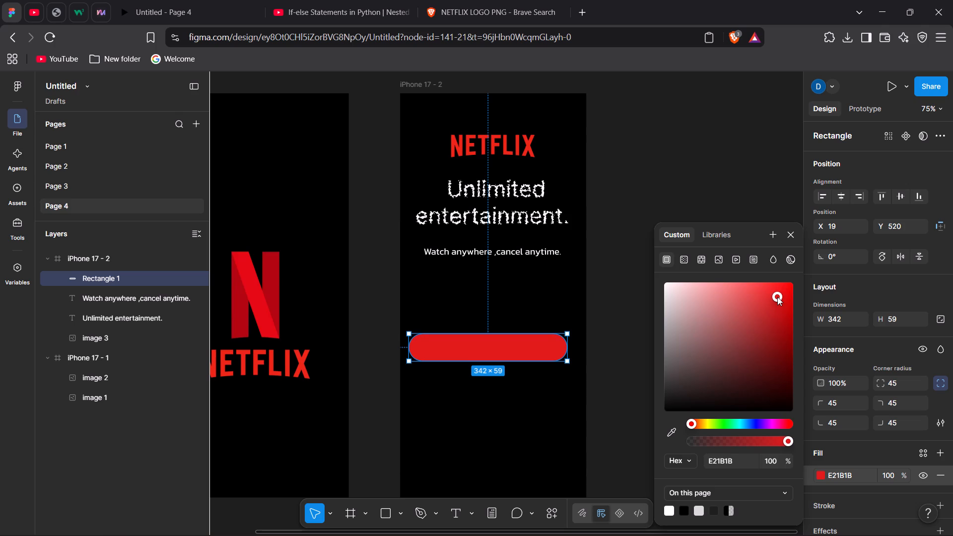
pyautogui.moveTo(781, 296); pyautogui.dragTo(781, 296)
pyautogui.moveTo(781, 296); pyautogui.dragTo(785, 317)
pyautogui.click(757, 125)
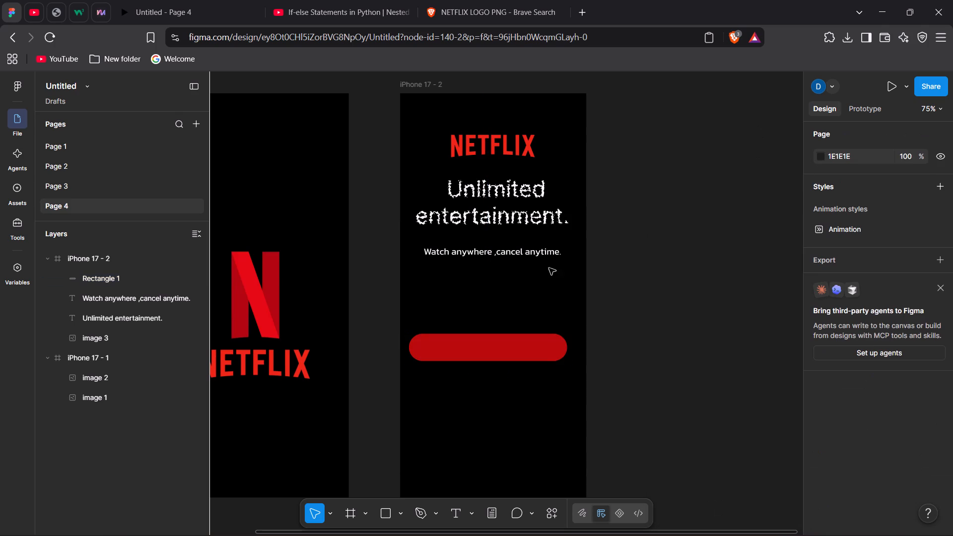
# Move the red rounded rectangle sideways to centre it horizontally in iPhone 17 - 2, keeping it at Y 520.
pyautogui.moveTo(507, 349); pyautogui.dragTo(511, 349)
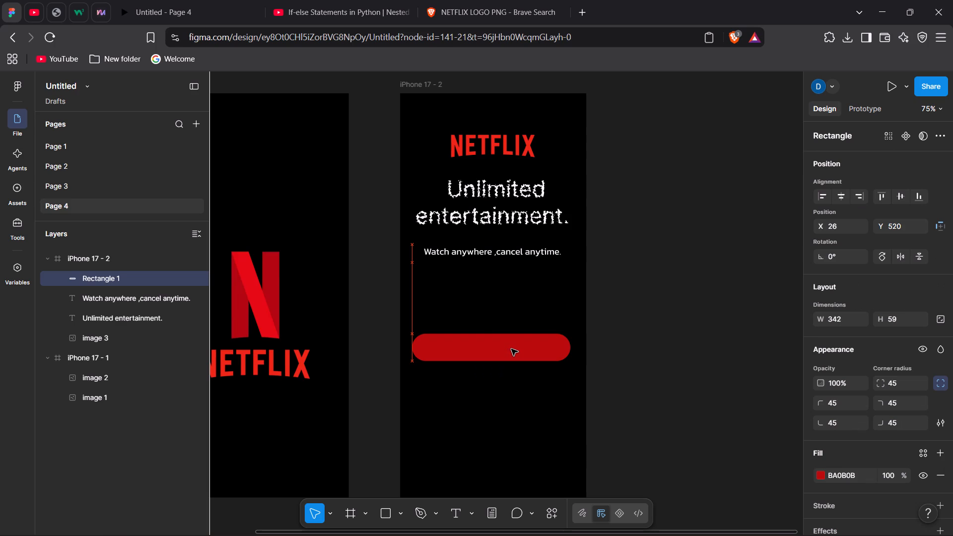
pyautogui.moveTo(511, 349); pyautogui.dragTo(513, 349)
pyautogui.click(766, 281)
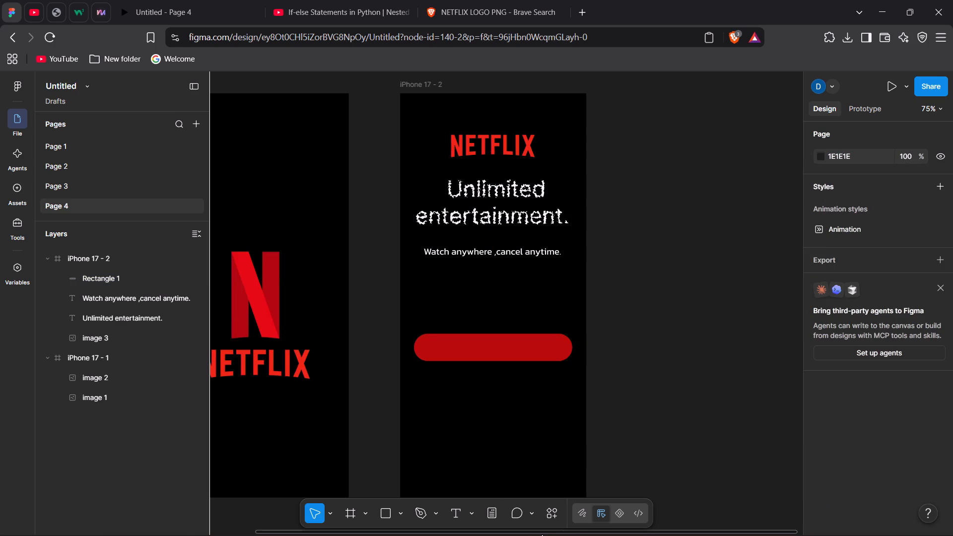
# Minimise the browser window to reach the desktop.
pyautogui.click(877, 9)
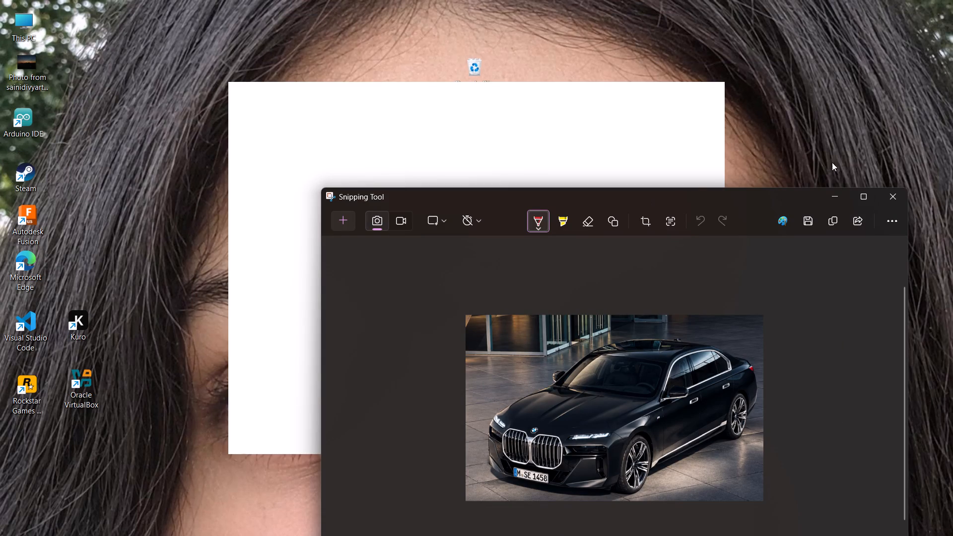